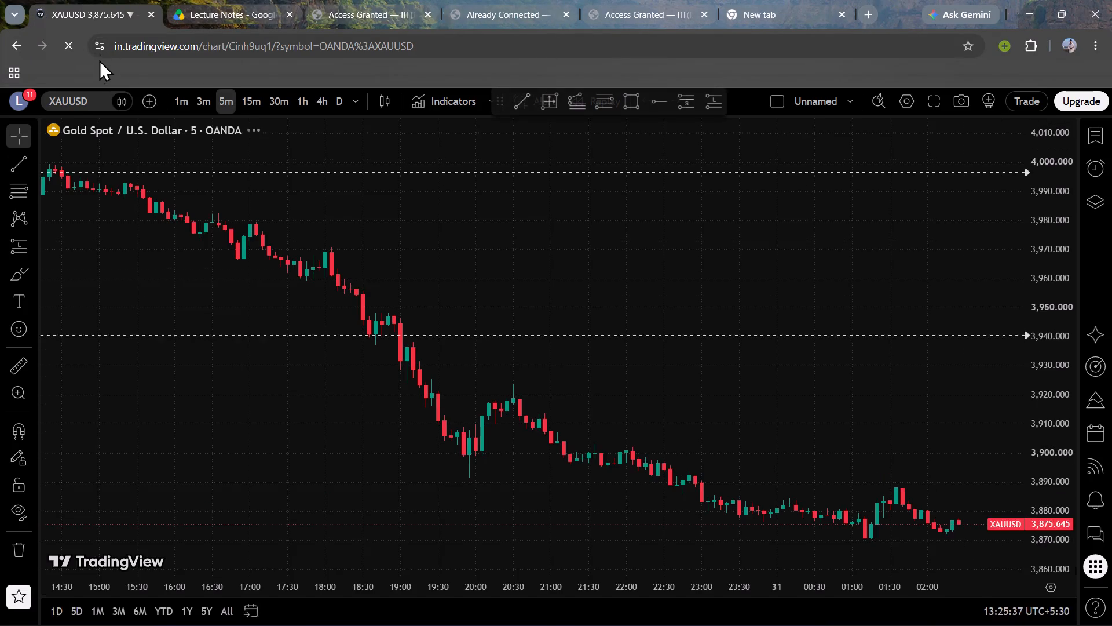
Delete the cyan horizontal line at 3,886.364 from the 5-minute XAUUSD chart.
scroll(595, 428, "down", 3)
left_click_drag(740, 410, 694, 336)
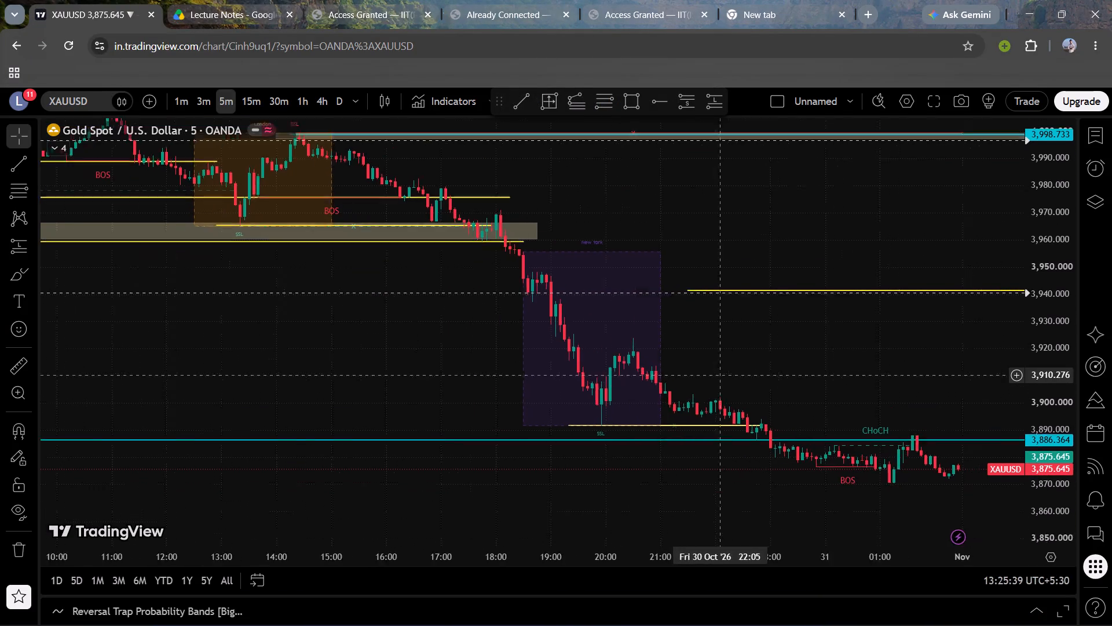
left_click_drag(694, 336, 617, 209)
left_click_drag(831, 373, 807, 380)
left_click_drag(1048, 448, 1025, 399)
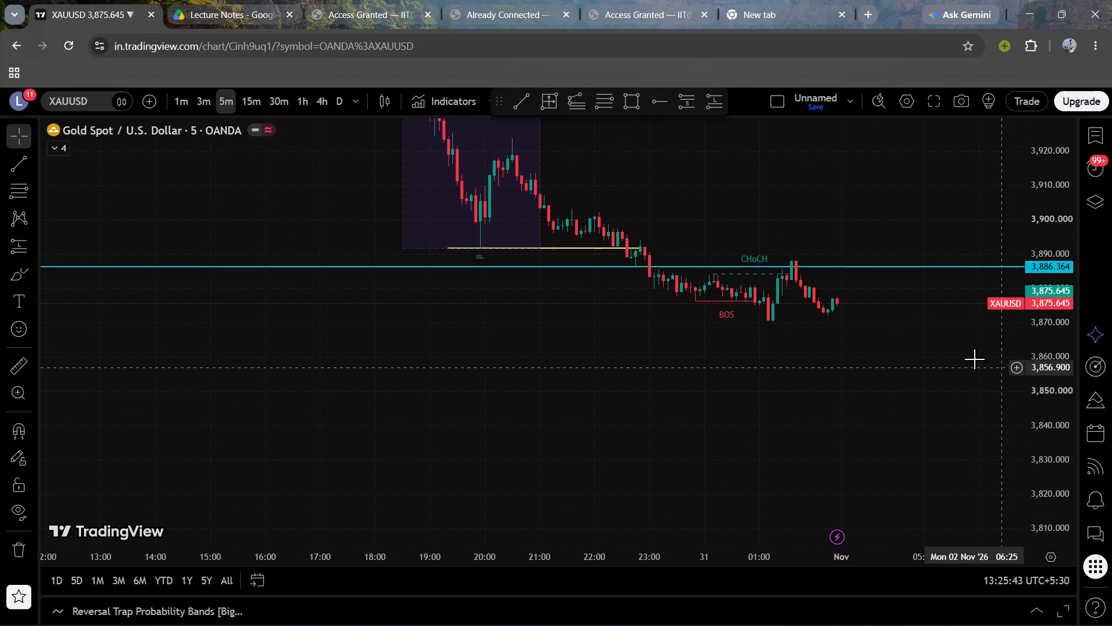
left_click(897, 267)
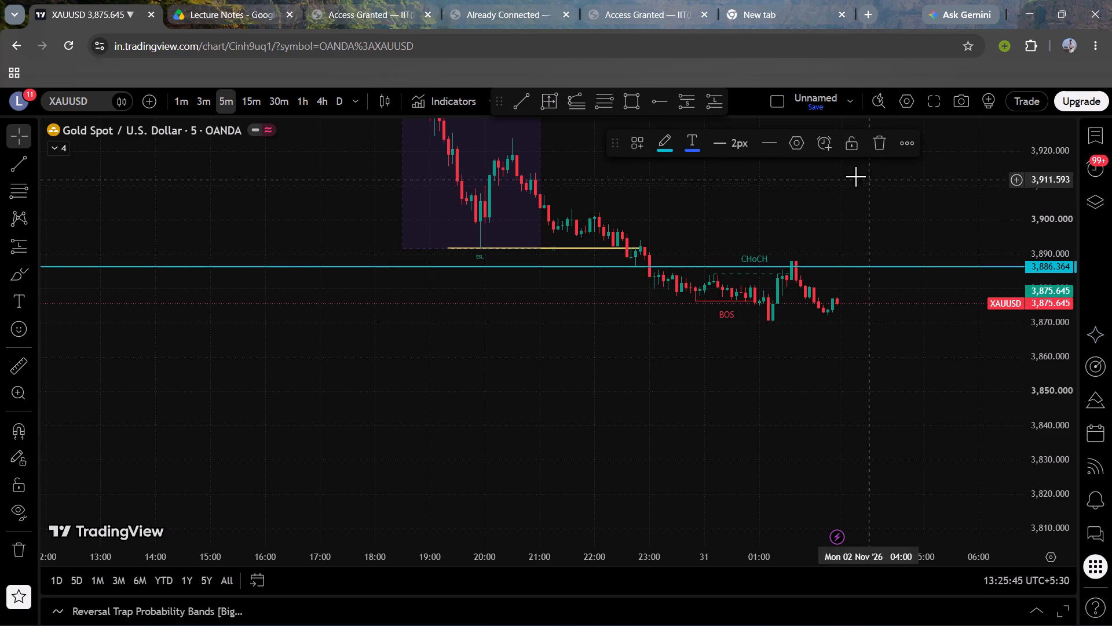
left_click(877, 154)
Switch the chart to the 4-hour timeframe and examine the gold price structure from mid-2025 to mid-2026.
scroll(626, 315, "down", 11)
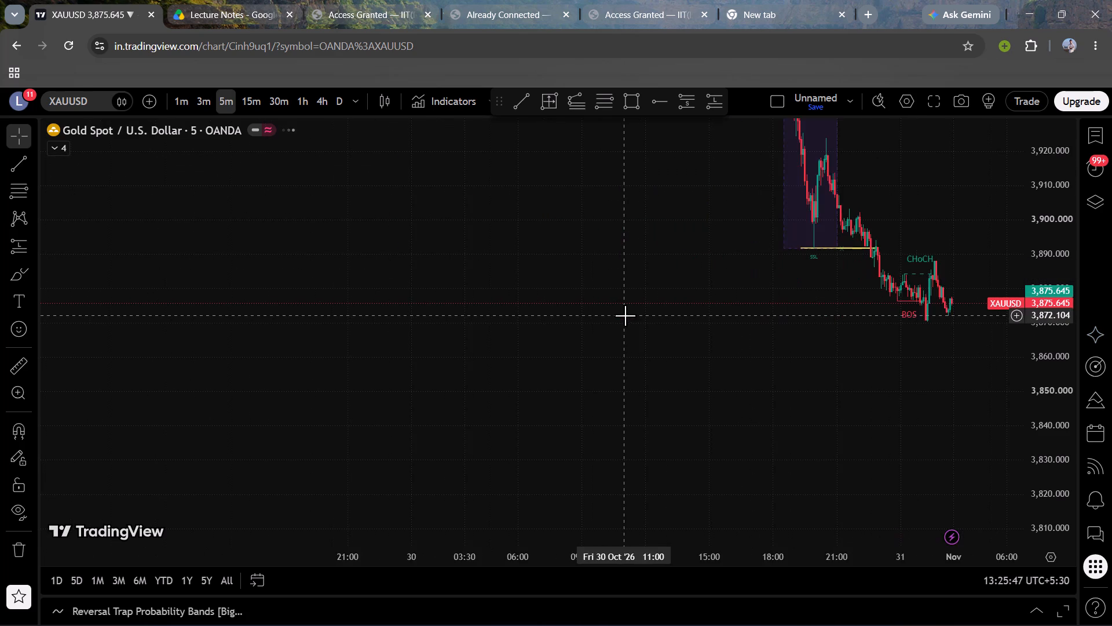
scroll(625, 315, "down", 20)
scroll(625, 315, "down", 6)
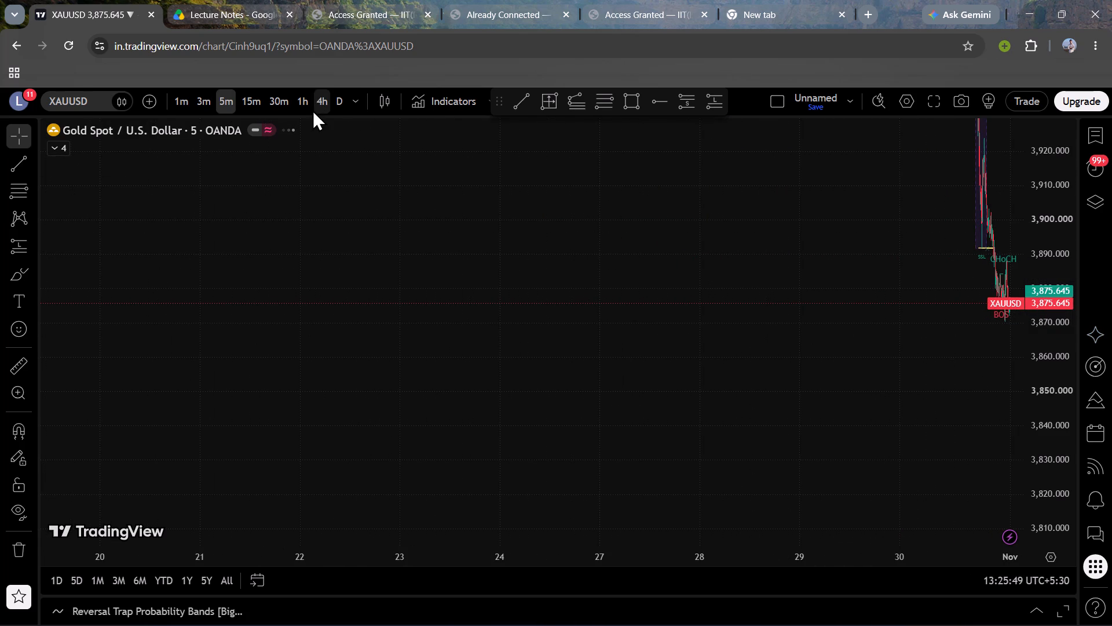
left_click(318, 99)
scroll(546, 345, "up", 3)
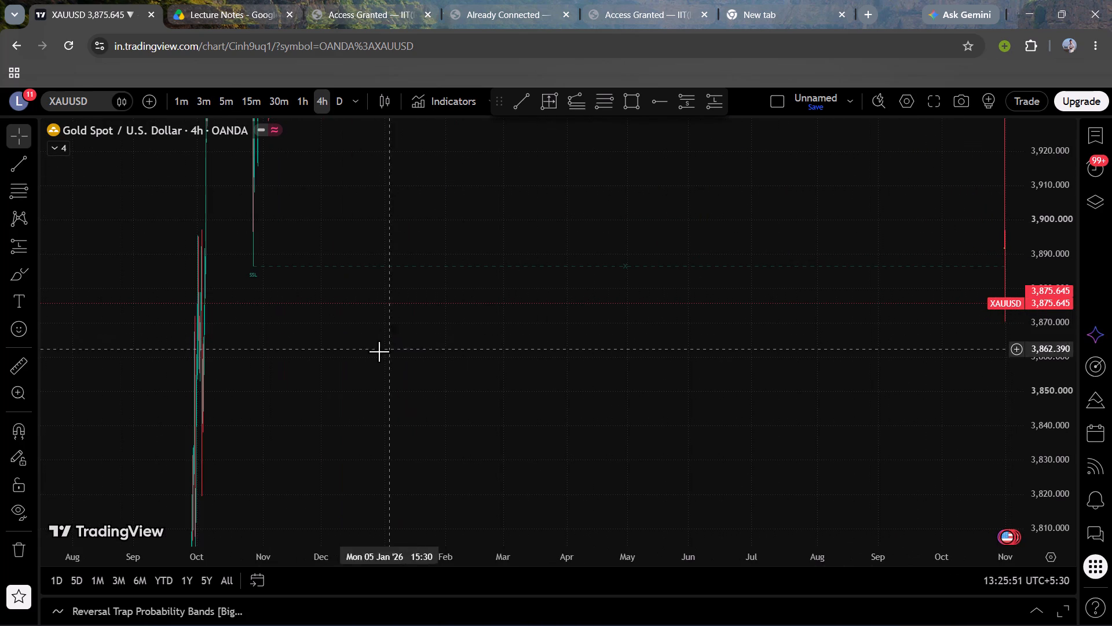
left_click_drag(379, 359, 662, 319)
left_click_drag(1048, 192, 1048, 202)
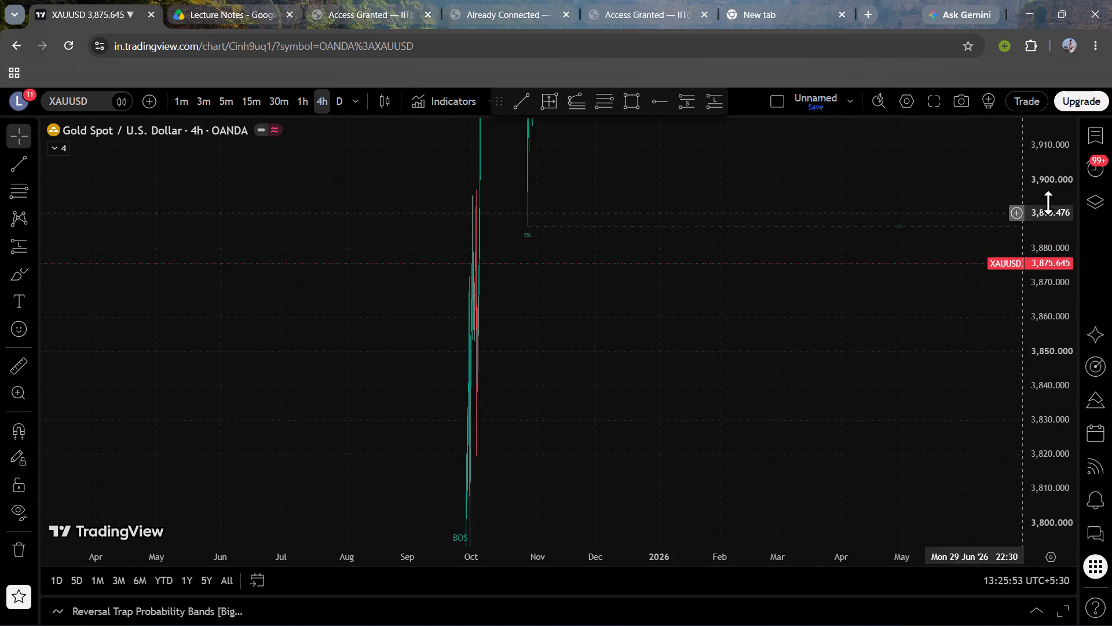
left_click_drag(1048, 202, 997, 492)
left_click_drag(1070, 267, 1014, 476)
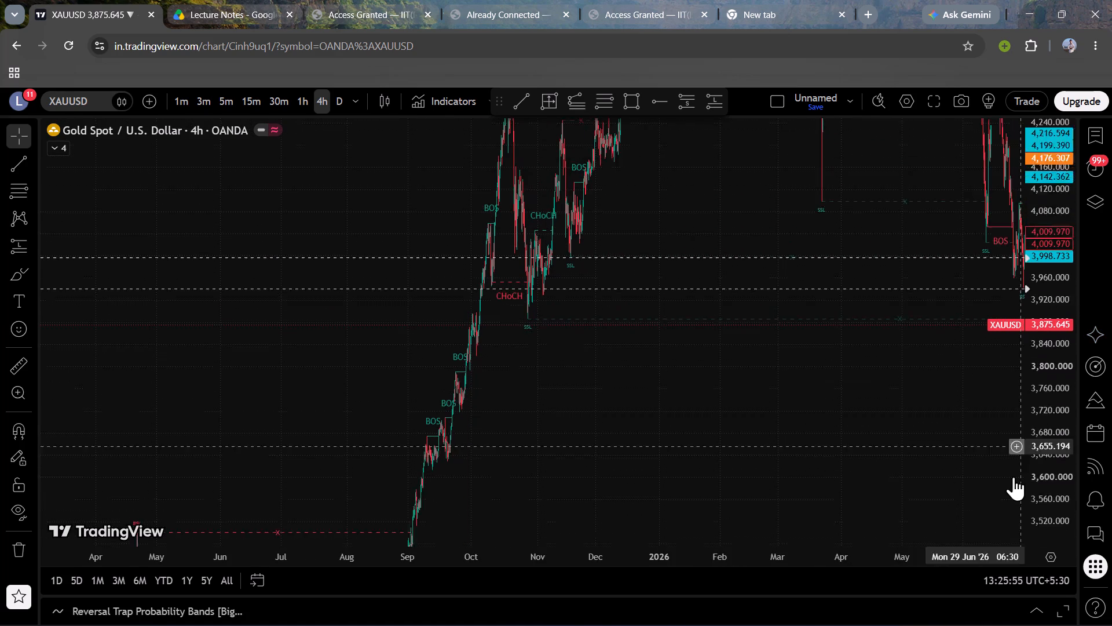
left_click_drag(1014, 476, 1005, 519)
left_click_drag(817, 385, 932, 227)
scroll(801, 290, "up", 4)
left_click_drag(753, 287, 741, 375)
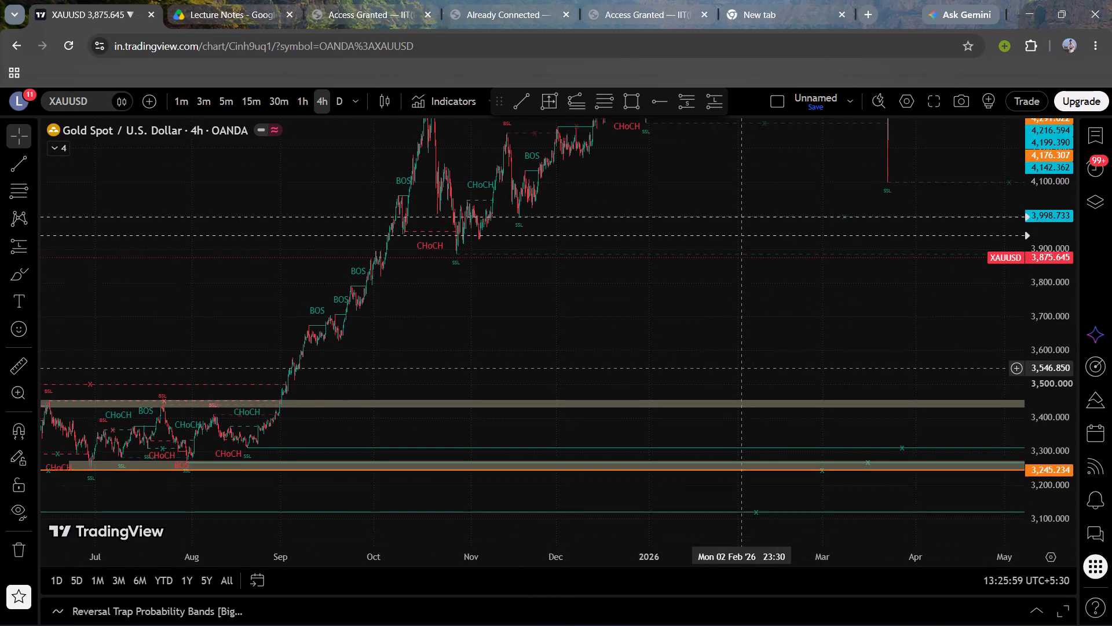
left_click_drag(741, 375, 741, 393)
left_click_drag(732, 344, 579, 377)
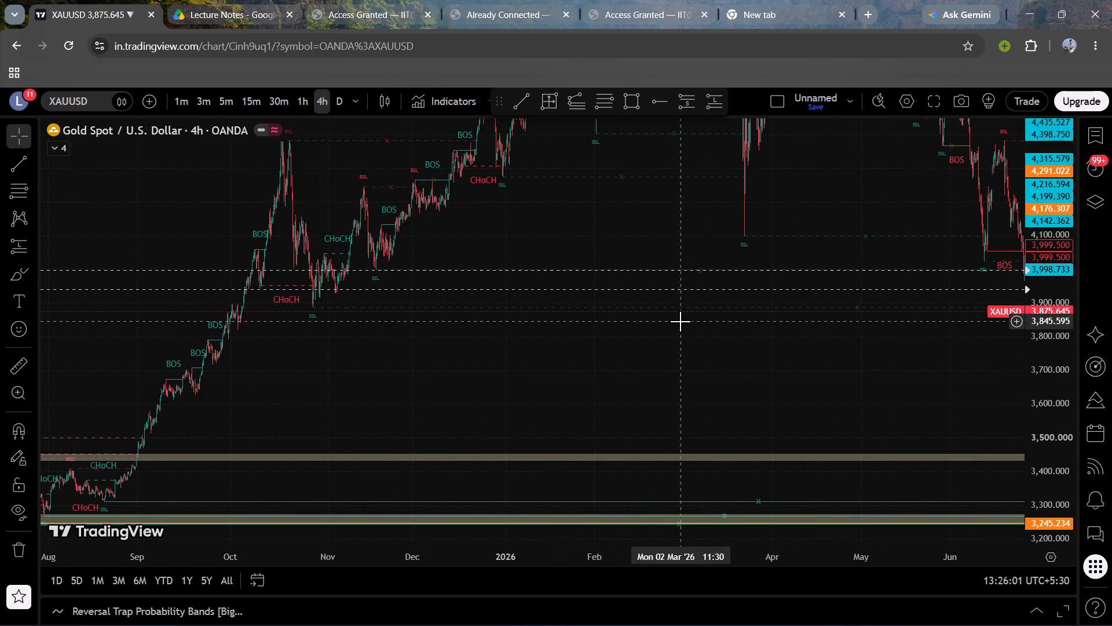
left_click_drag(689, 365, 654, 572)
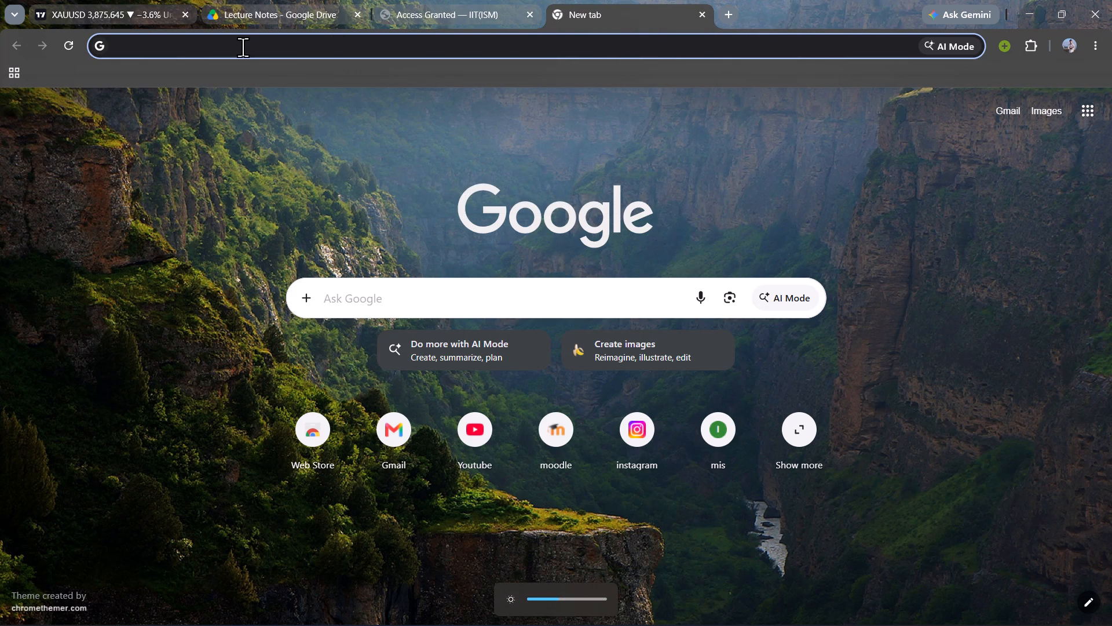
left_click(101, 6)
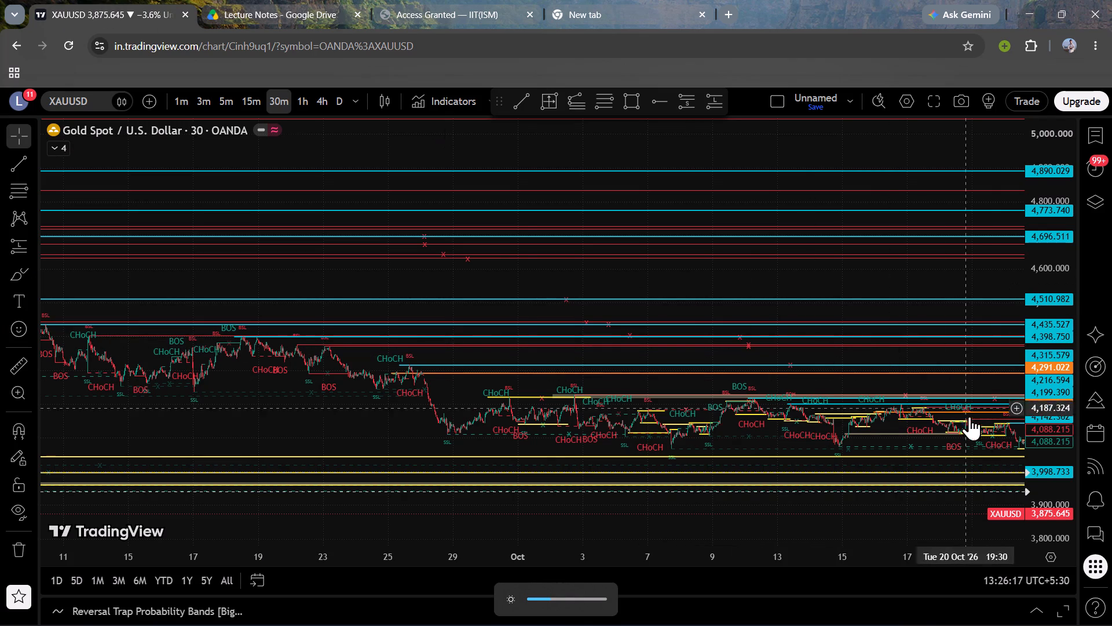
Remove all drawings from the 30-minute XAUUSD chart, keeping the indicators.
left_click_drag(1055, 503, 1025, 48)
left_click_drag(981, 402, 938, 219)
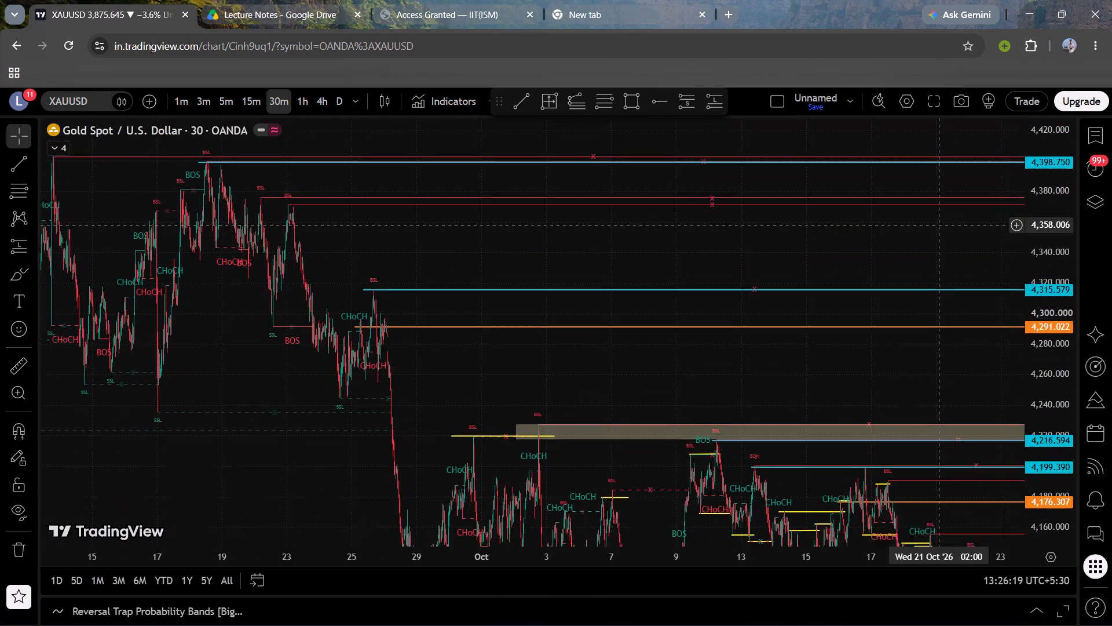
left_click_drag(938, 219, 872, 130)
left_click_drag(1062, 278, 1036, 408)
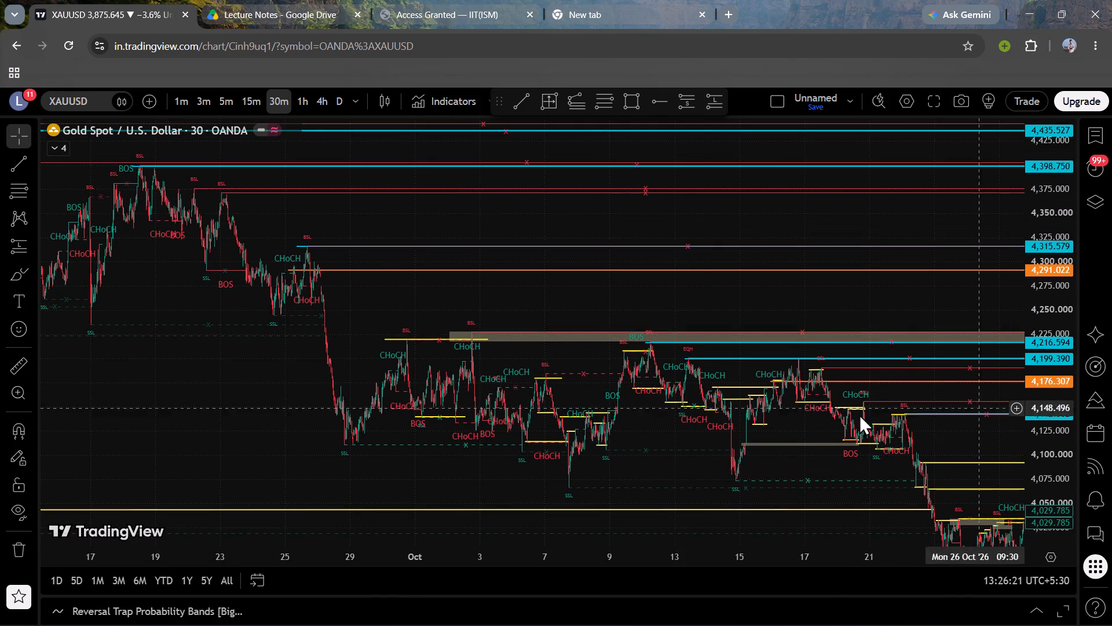
scroll(703, 414, "down", 5)
left_click_drag(717, 295, 498, 272)
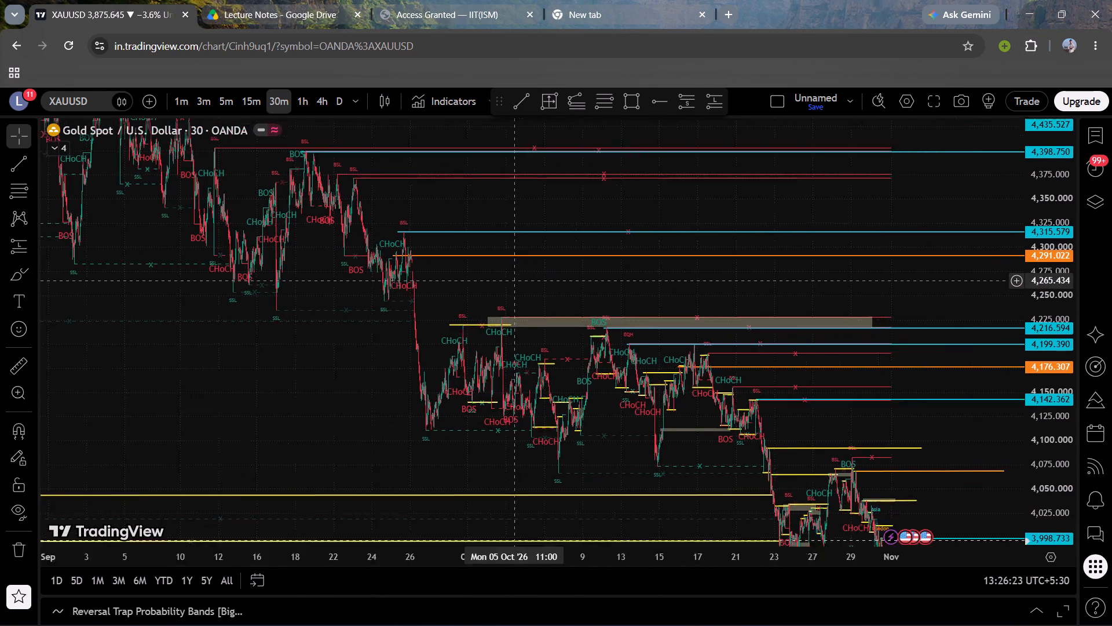
left_click_drag(498, 272, 385, 232)
right_click(411, 347)
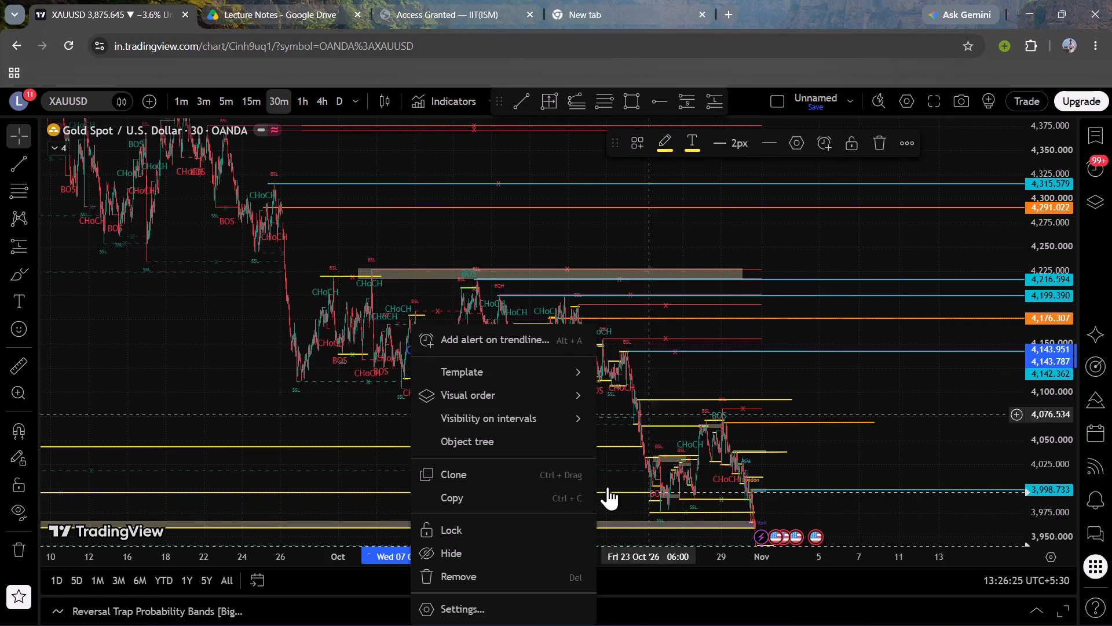
left_click(341, 420)
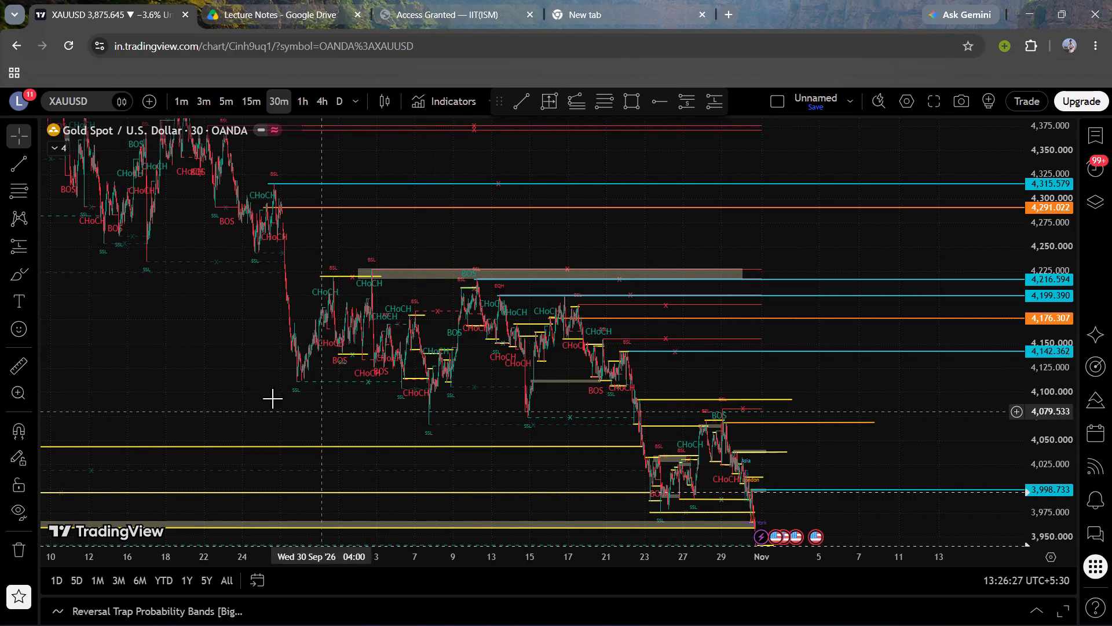
right_click(224, 355)
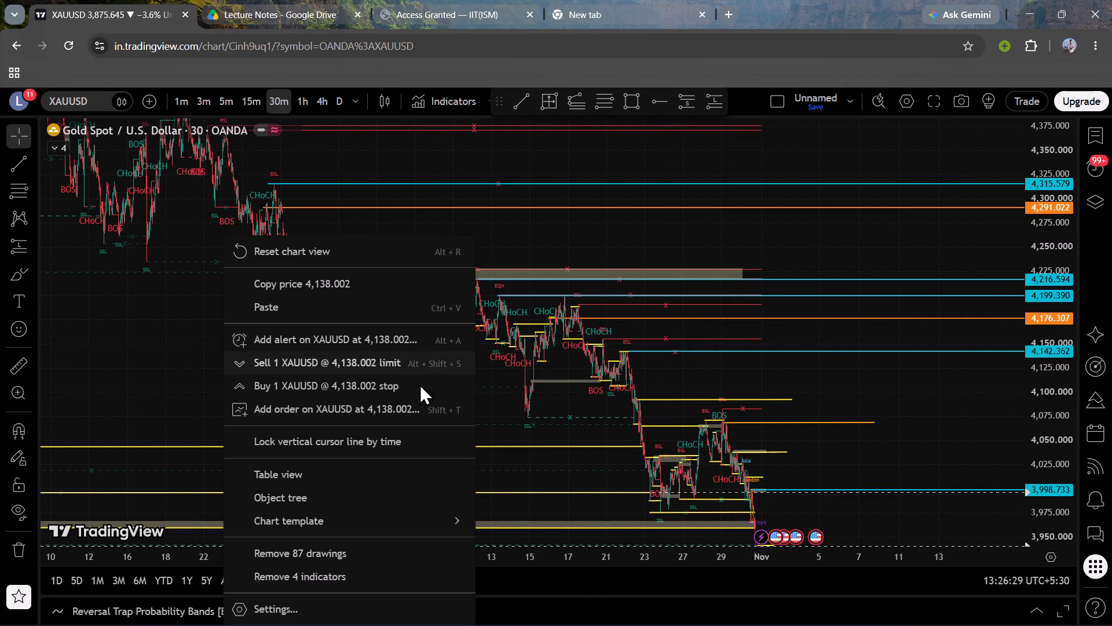
left_click(313, 558)
Examine the cleared 30-minute chart from October back to the swing highs near 4,700 for key liquidity levels.
scroll(275, 438, "down", 1)
left_click_drag(319, 411, 500, 395)
scroll(500, 395, "up", 4)
left_click_drag(576, 418, 618, 459)
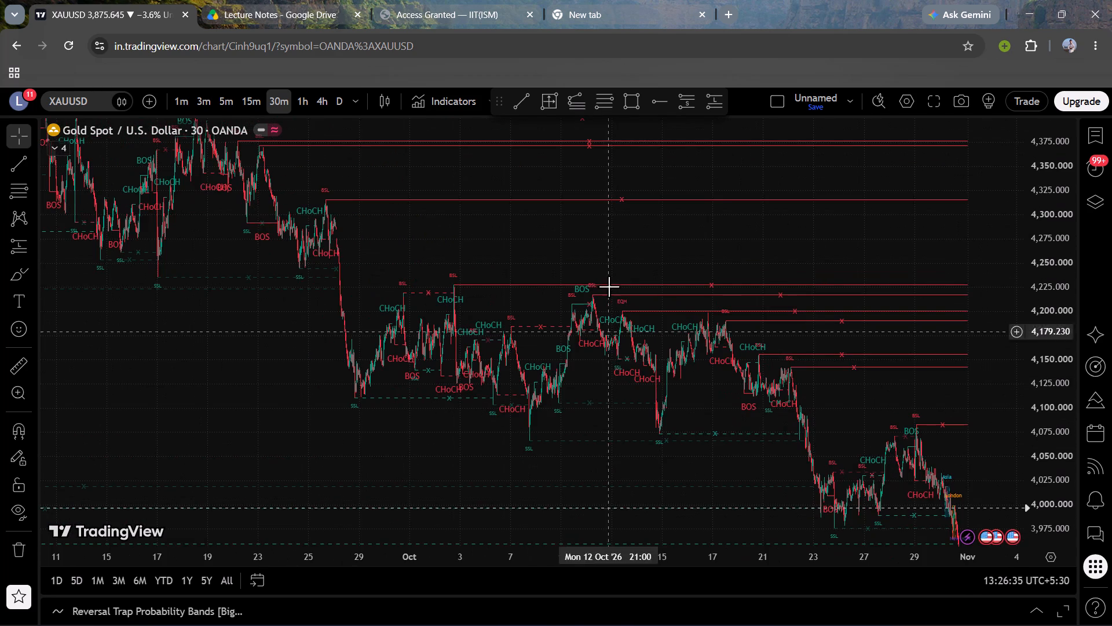
left_click_drag(627, 257, 583, 350)
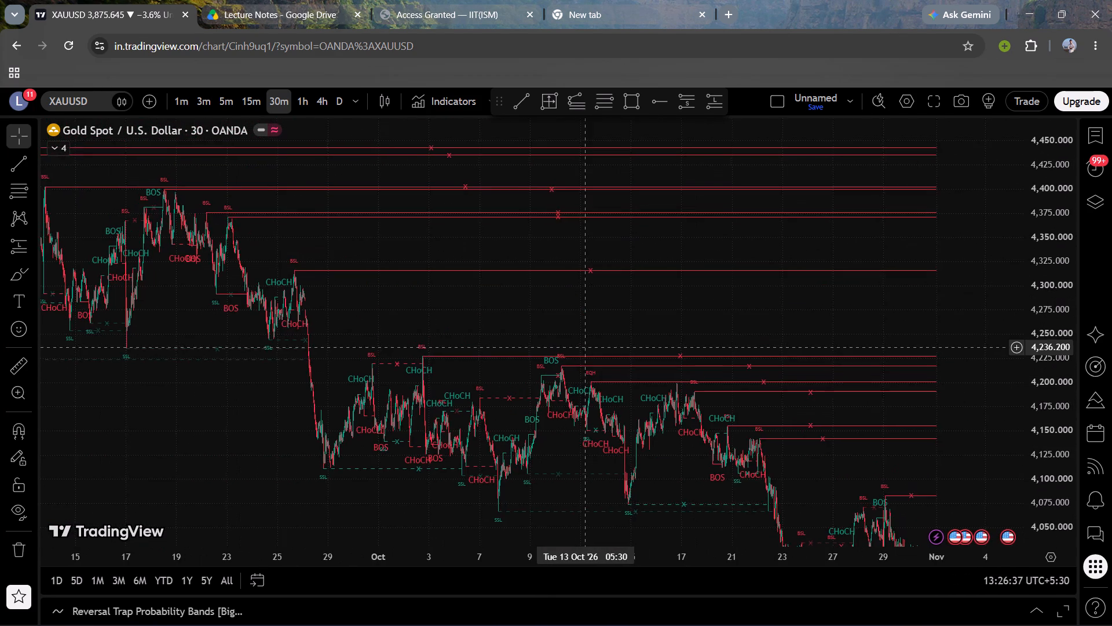
left_click_drag(583, 350, 585, 399)
scroll(586, 395, "down", 5)
left_click_drag(600, 354, 648, 434)
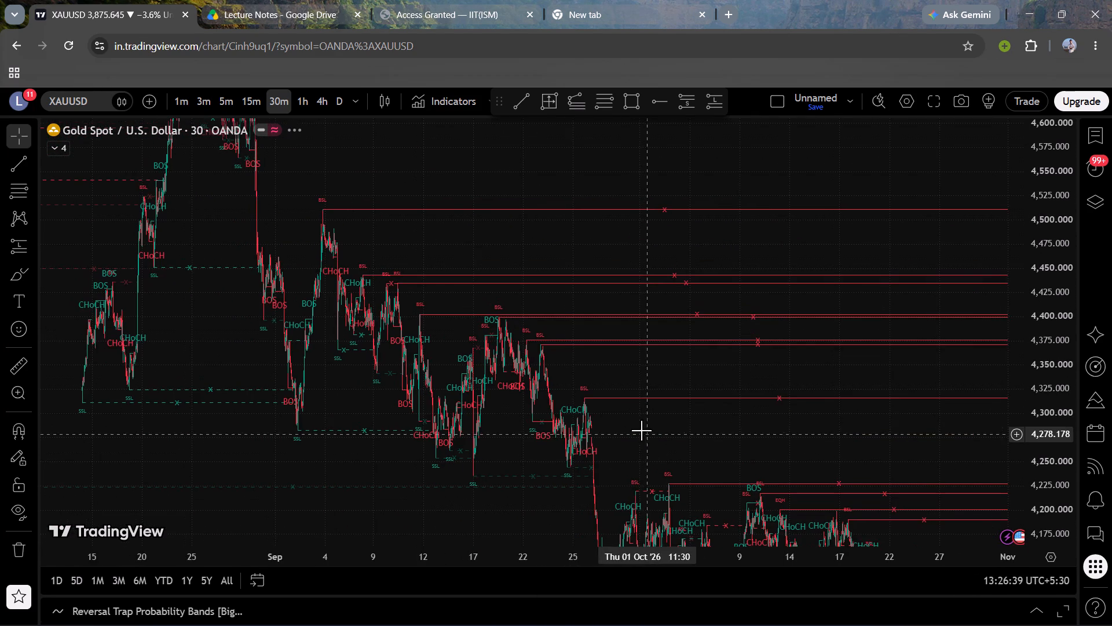
left_click_drag(482, 243, 504, 322)
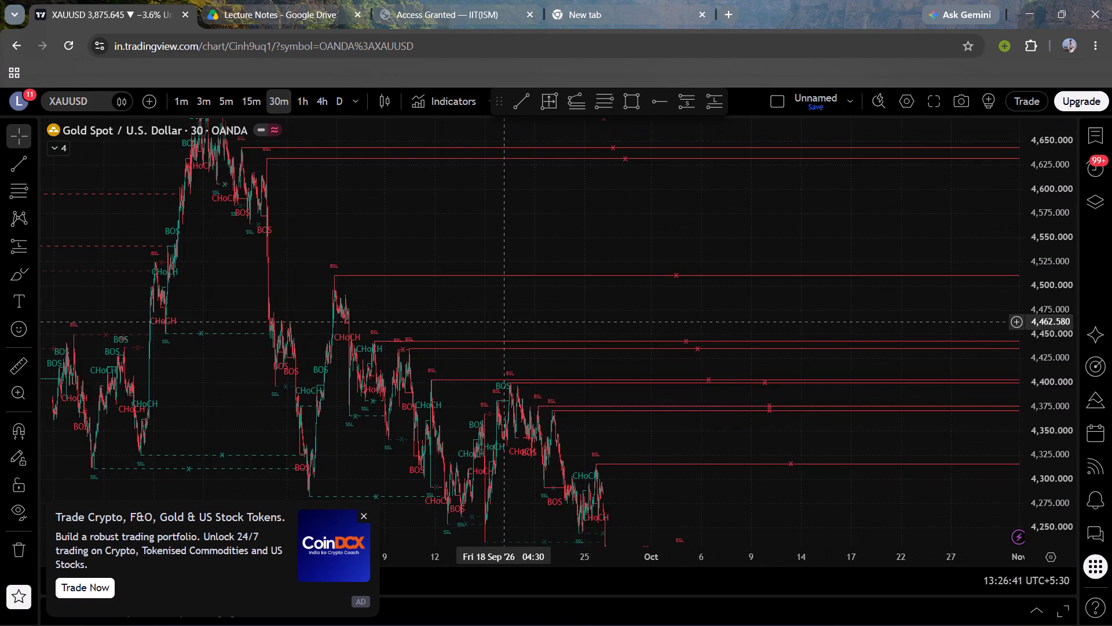
left_click_drag(504, 322, 581, 457)
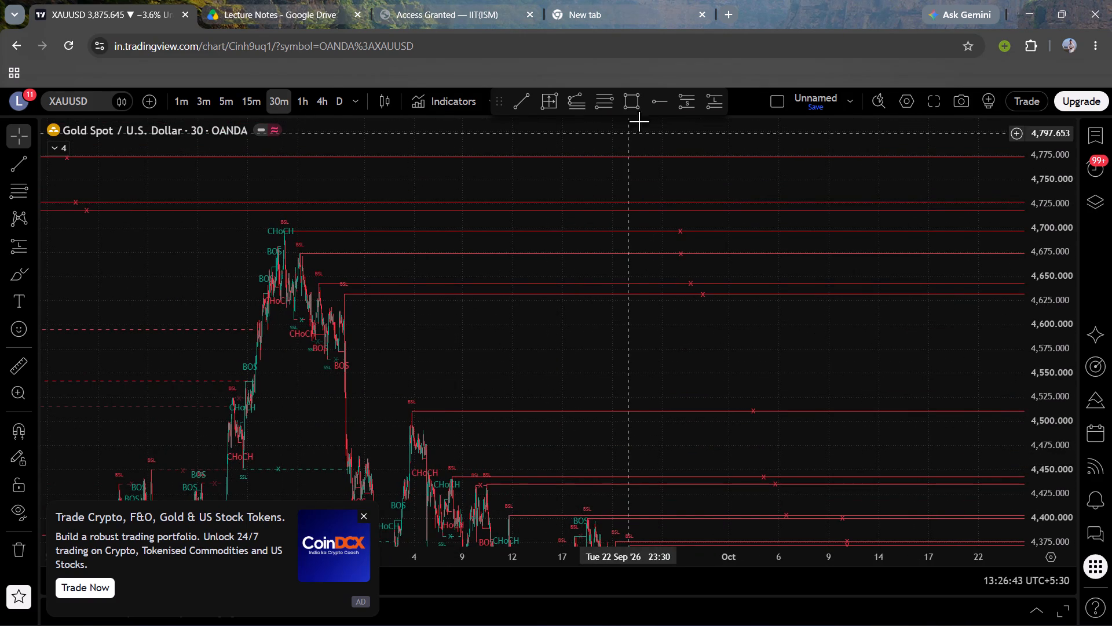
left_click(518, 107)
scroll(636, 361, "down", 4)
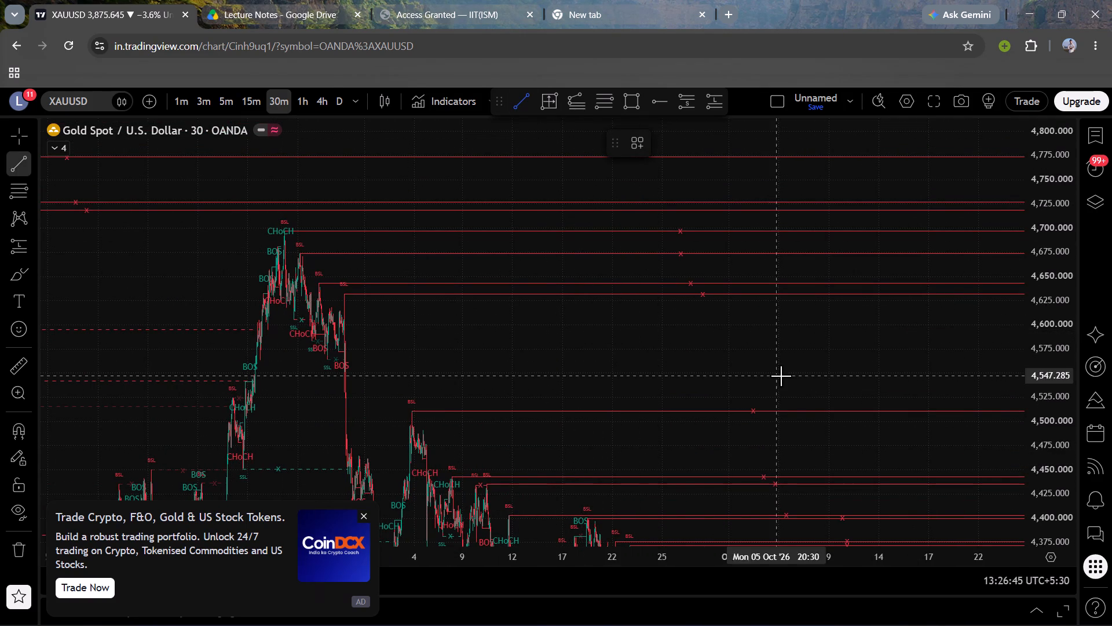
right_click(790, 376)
Draw a nearly horizontal trend line at about 4,697 from the highest CHoCH peak to about 7 November.
left_click_drag(756, 370, 557, 292)
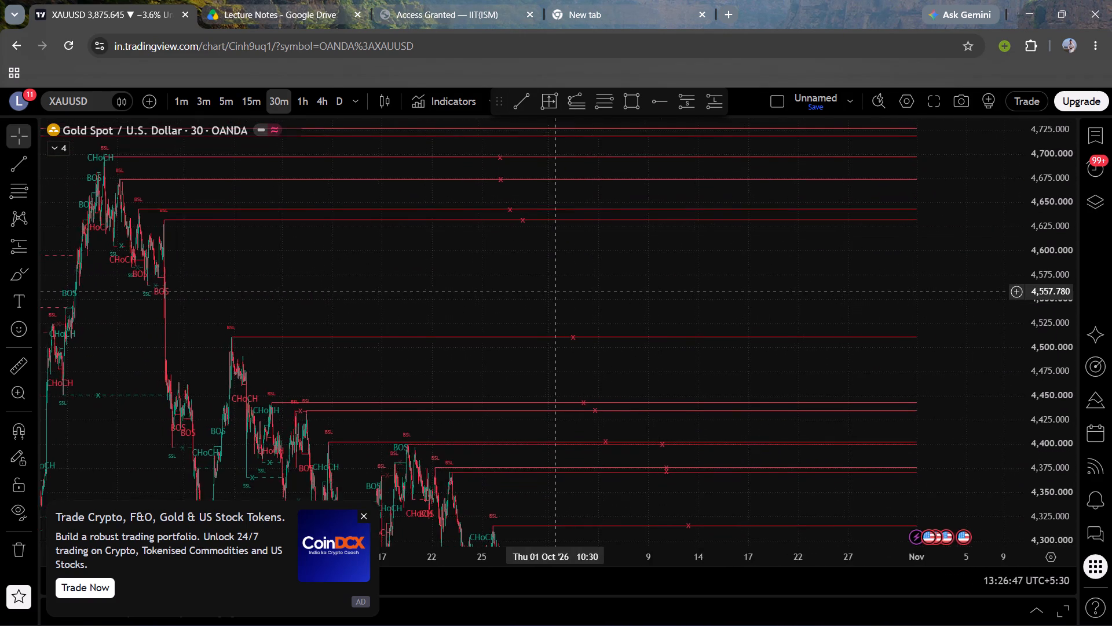
left_click_drag(557, 292, 559, 348)
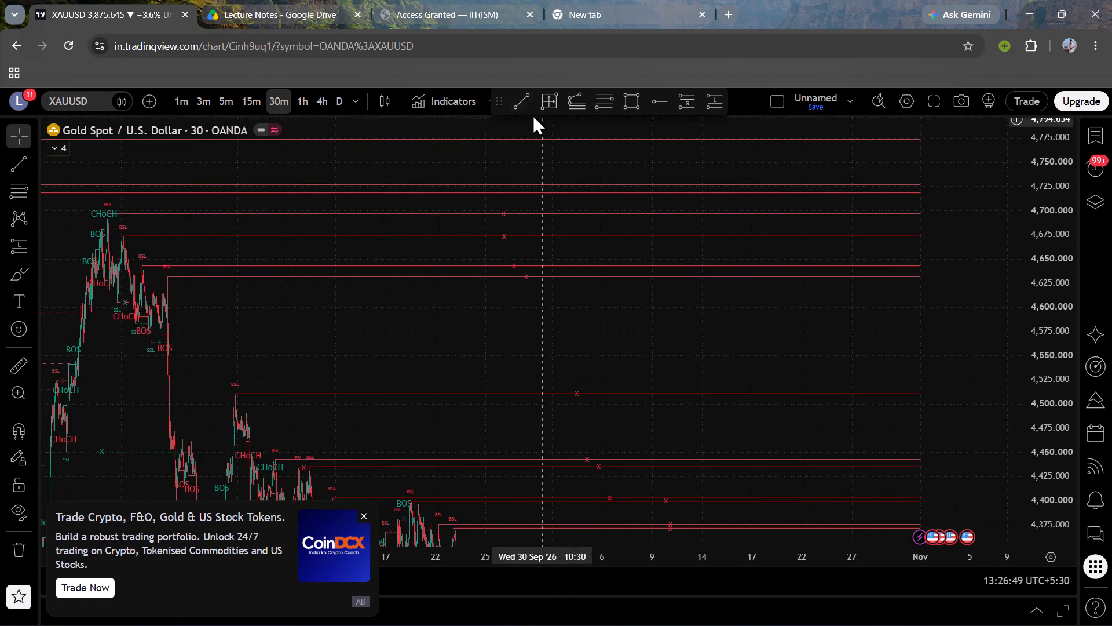
left_click(521, 107)
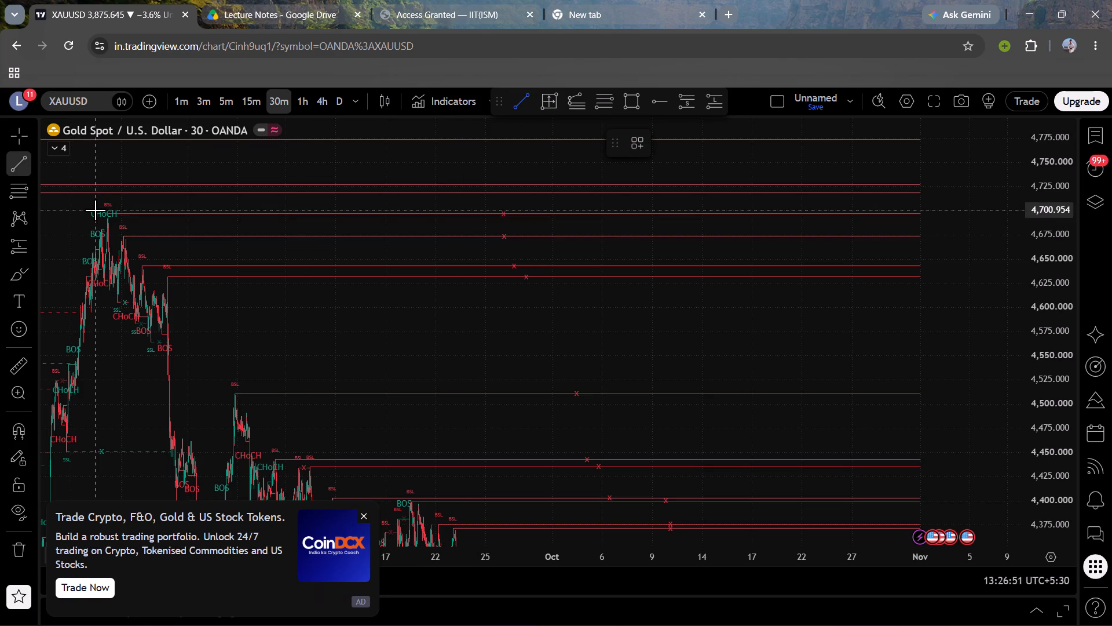
left_click(98, 213)
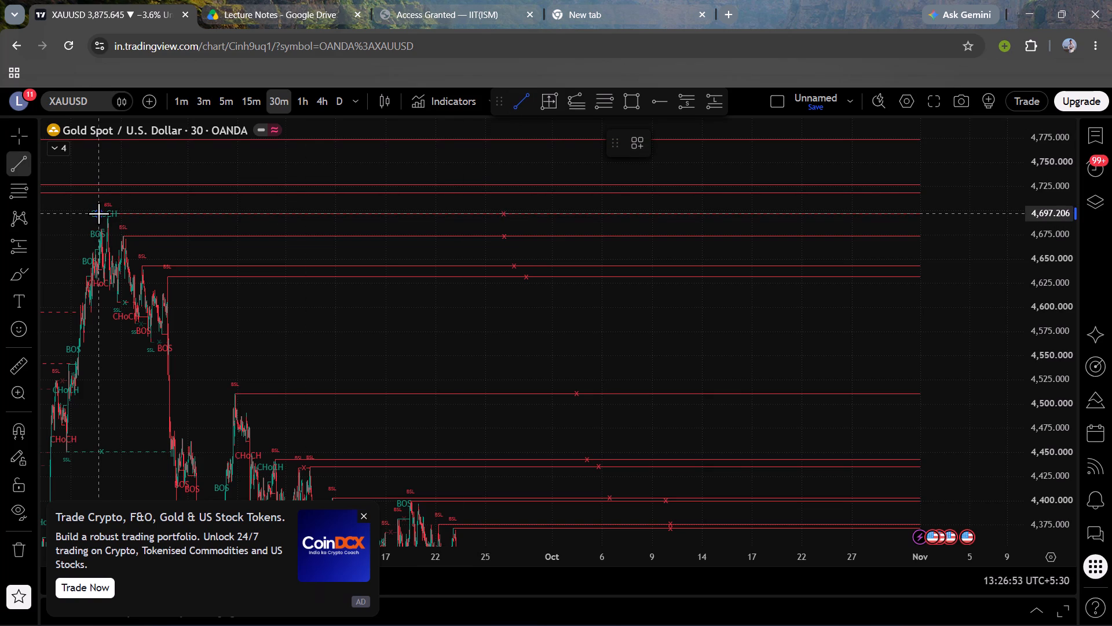
left_click(1005, 213)
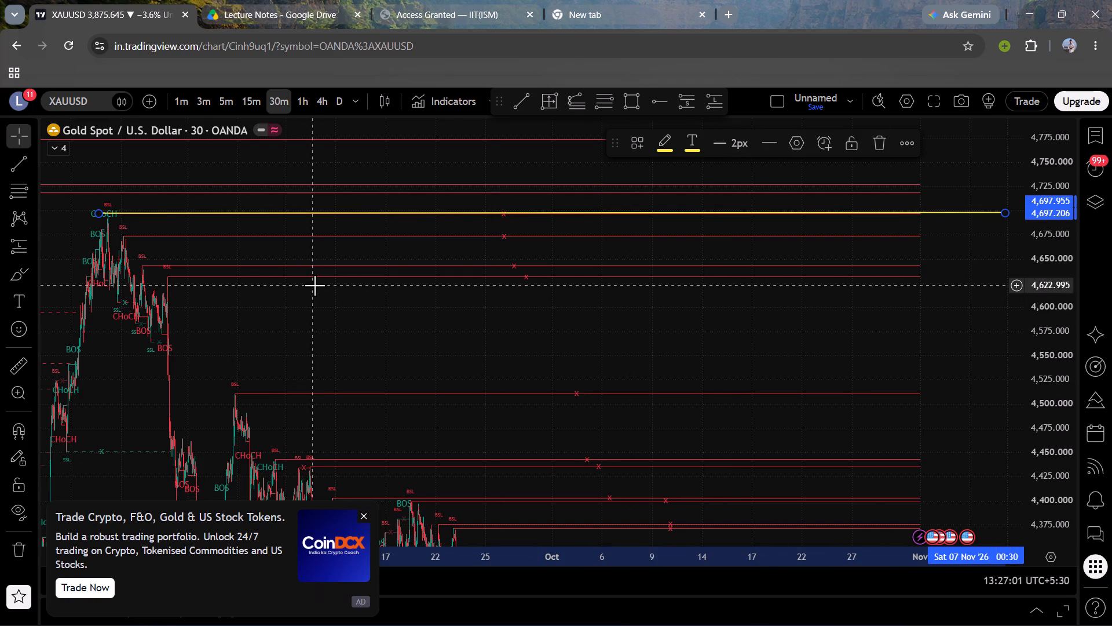
Draw a nearly horizontal trend line at about 4,632 from the swing high before the sharp drop to about 7 November.
left_click(529, 103)
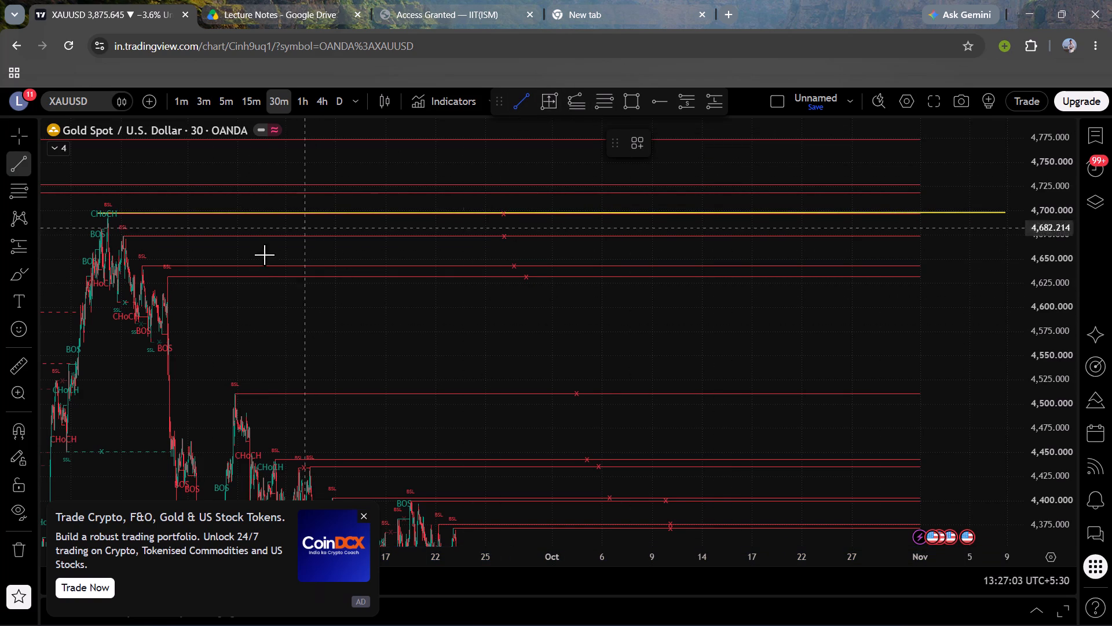
left_click(161, 276)
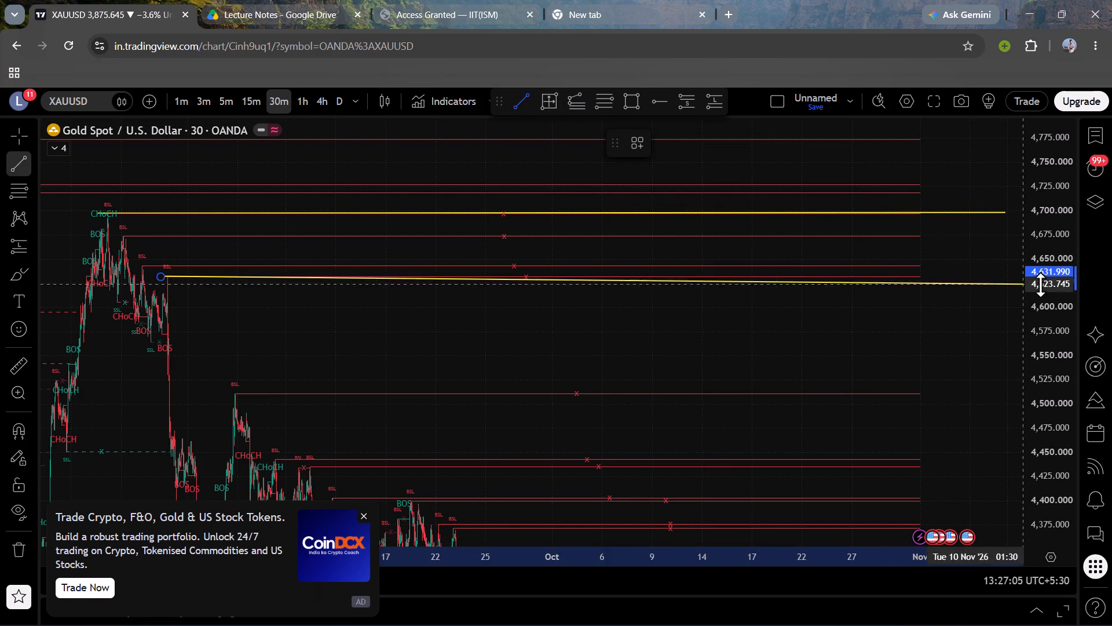
left_click(1007, 277)
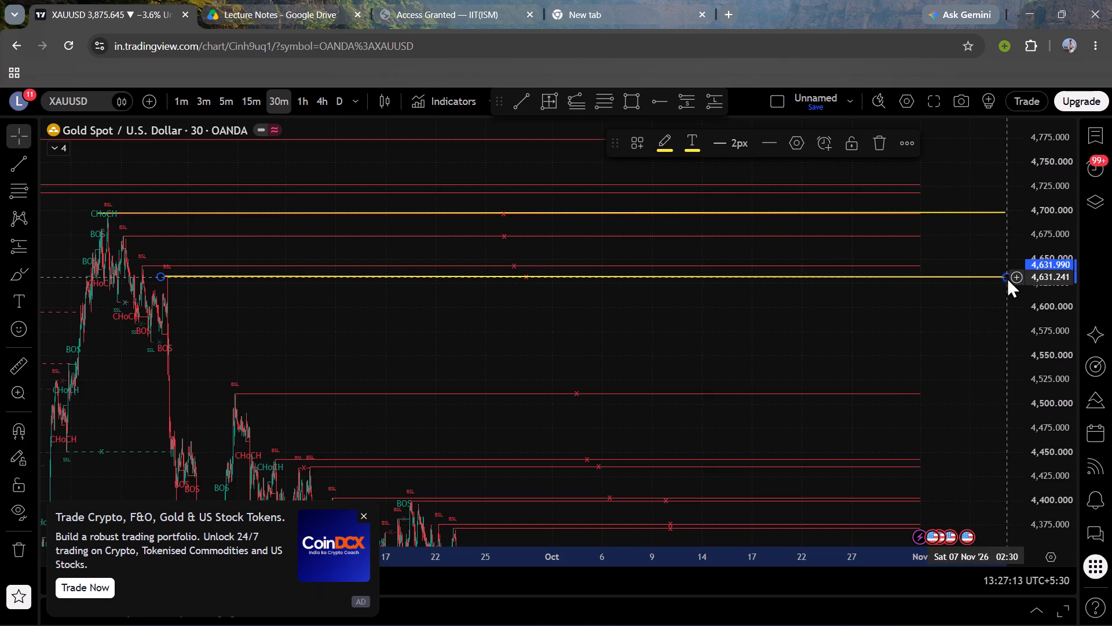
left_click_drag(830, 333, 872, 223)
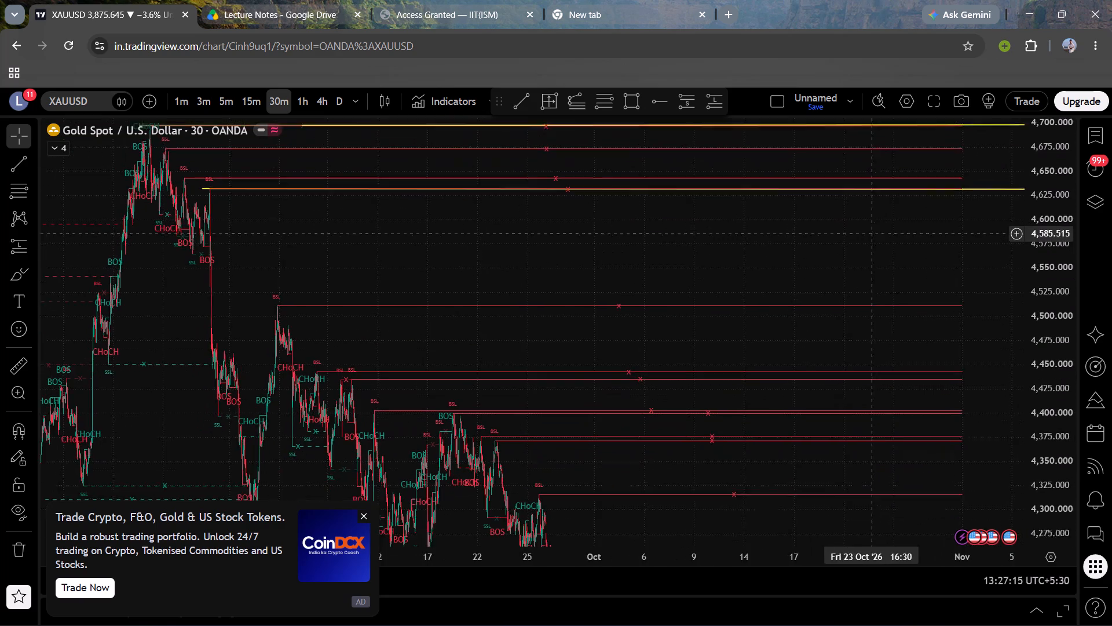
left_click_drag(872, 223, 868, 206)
Open YouTube in the blank tab and play the MONTAGEM ZORA (ULTRA SLOWED) mix past its ad at a lower volume.
left_click(642, 0)
left_click(456, 434)
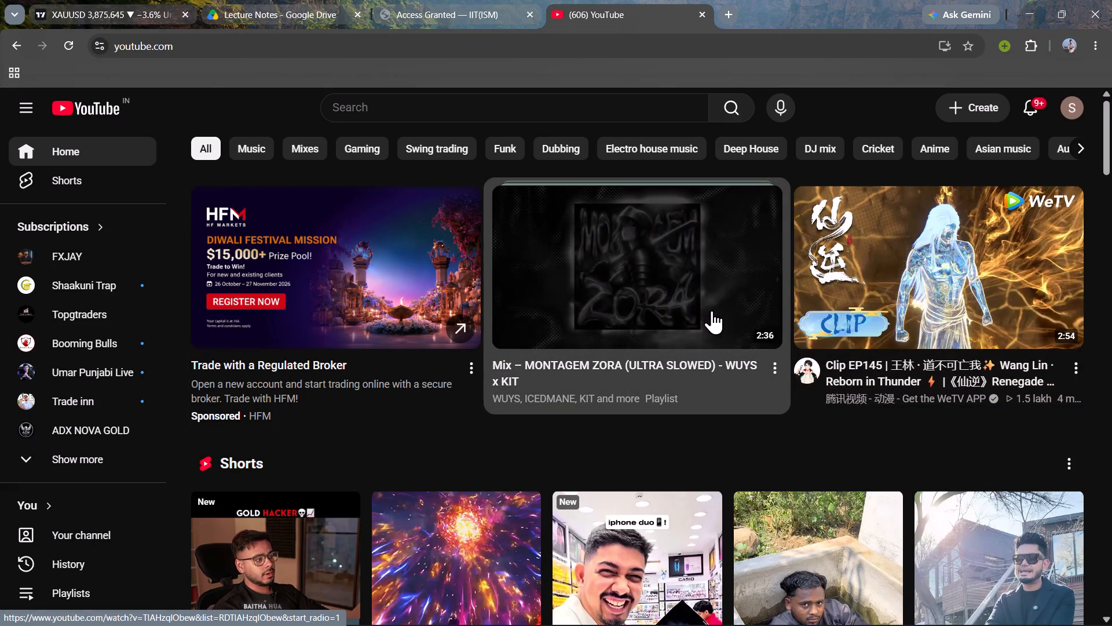
left_click(695, 269)
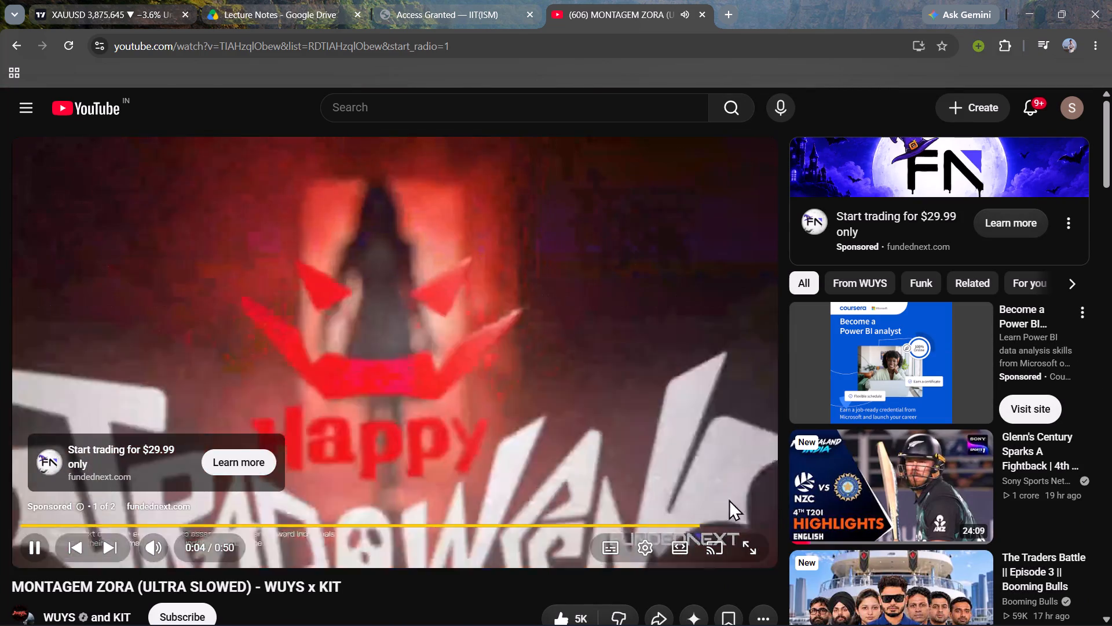
left_click(742, 501)
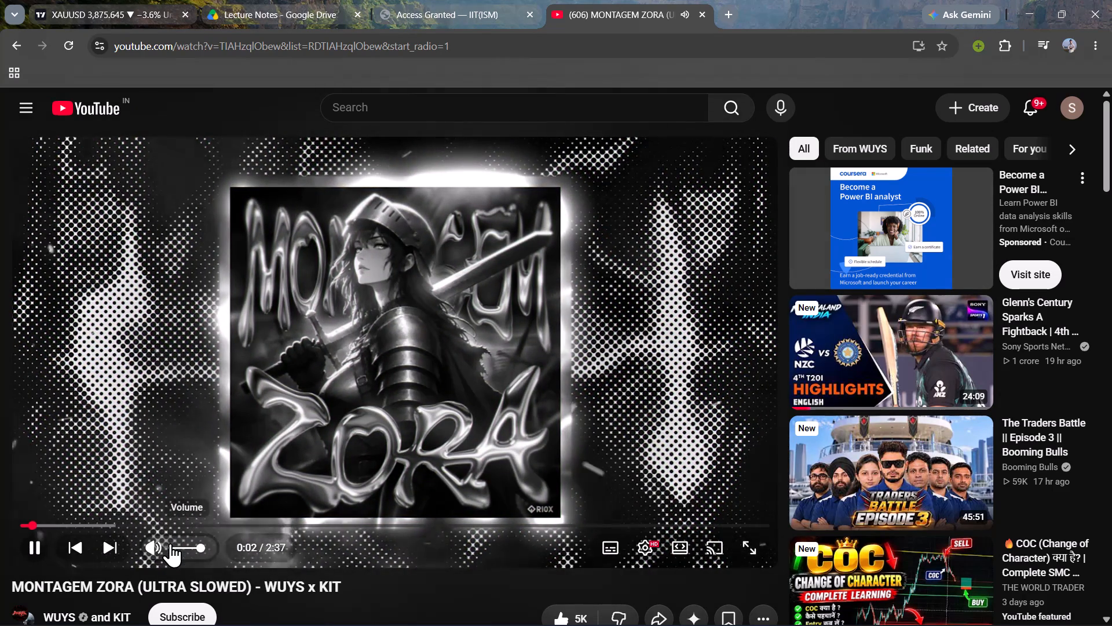
left_click(182, 547)
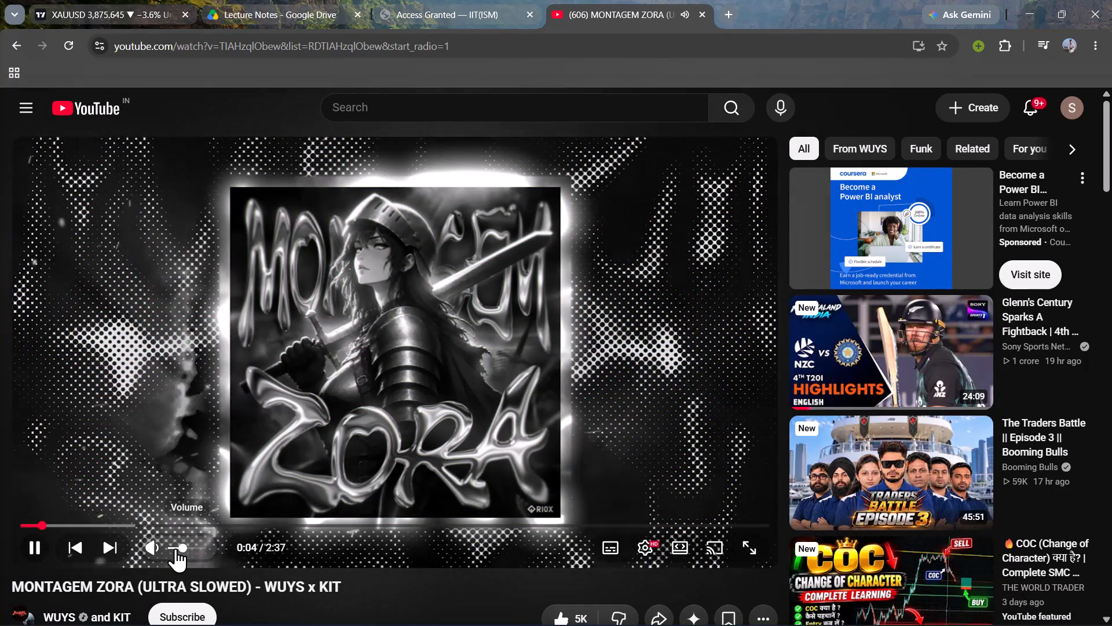
left_click(175, 548)
Return to the XAUUSD chart and draw a nearly horizontal trend line at about 4,511 from the mid-September swing high to about 11 November.
left_click(85, 0)
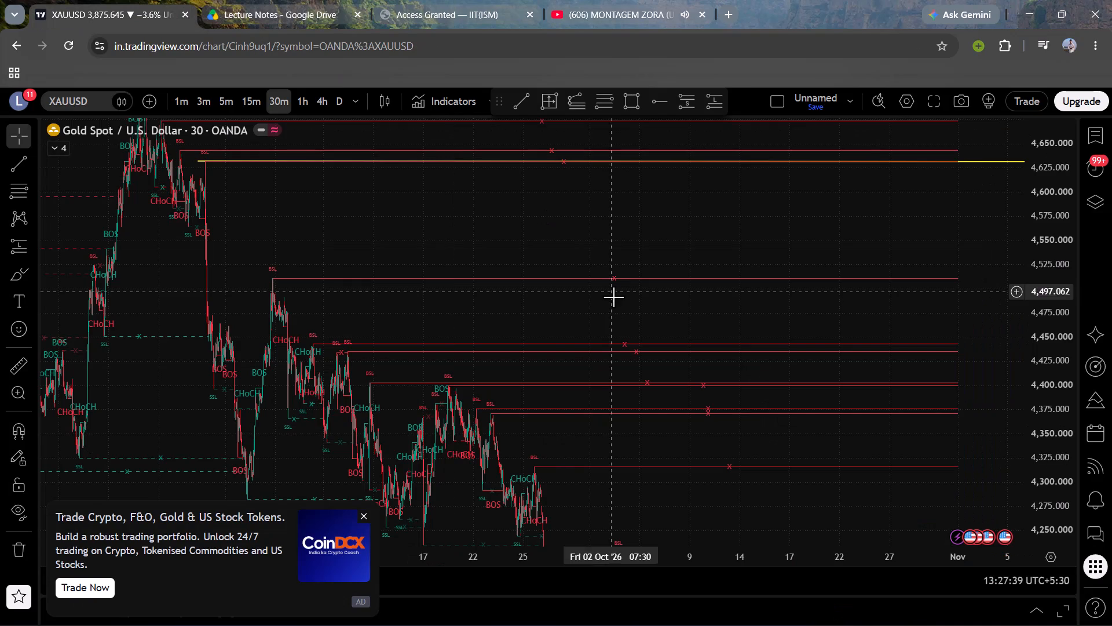
scroll(793, 278, "down", 2)
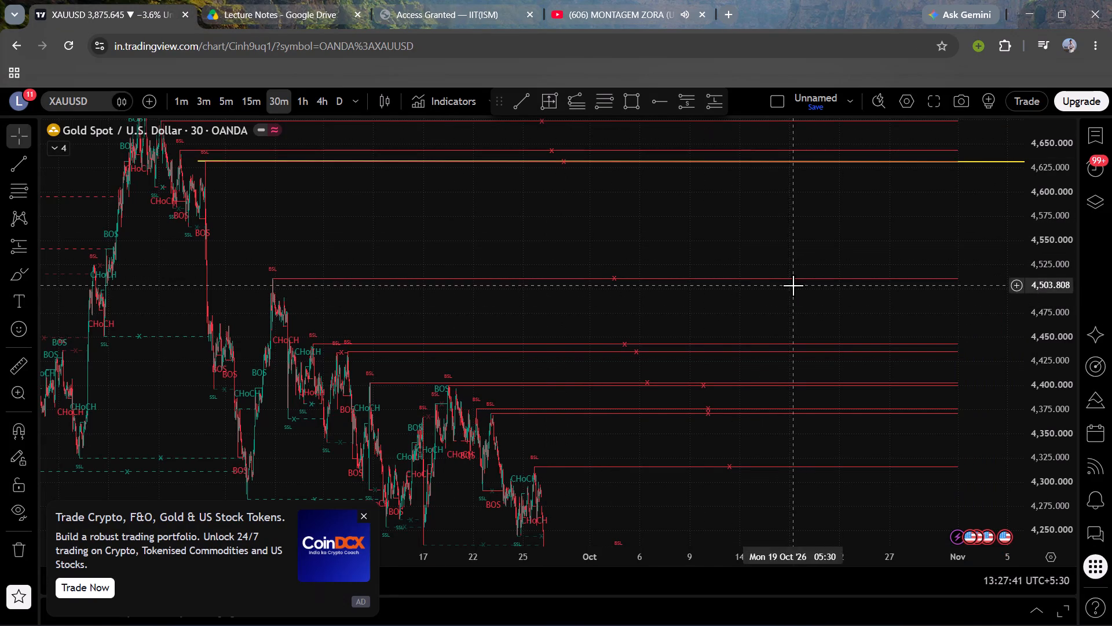
left_click_drag(656, 225, 762, 360)
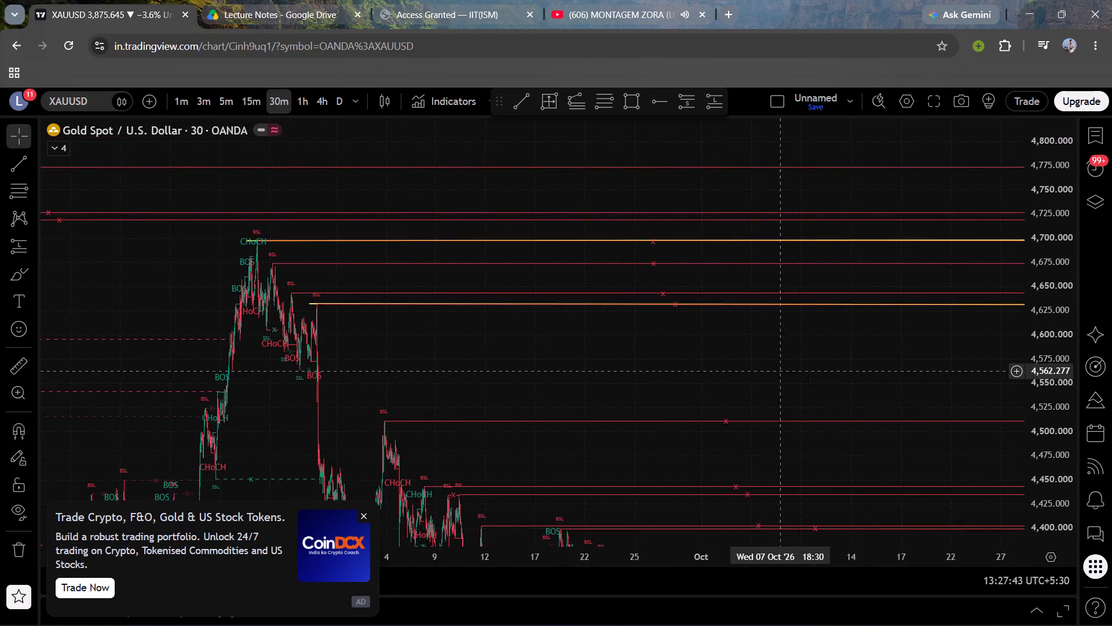
left_click_drag(762, 360, 623, 245)
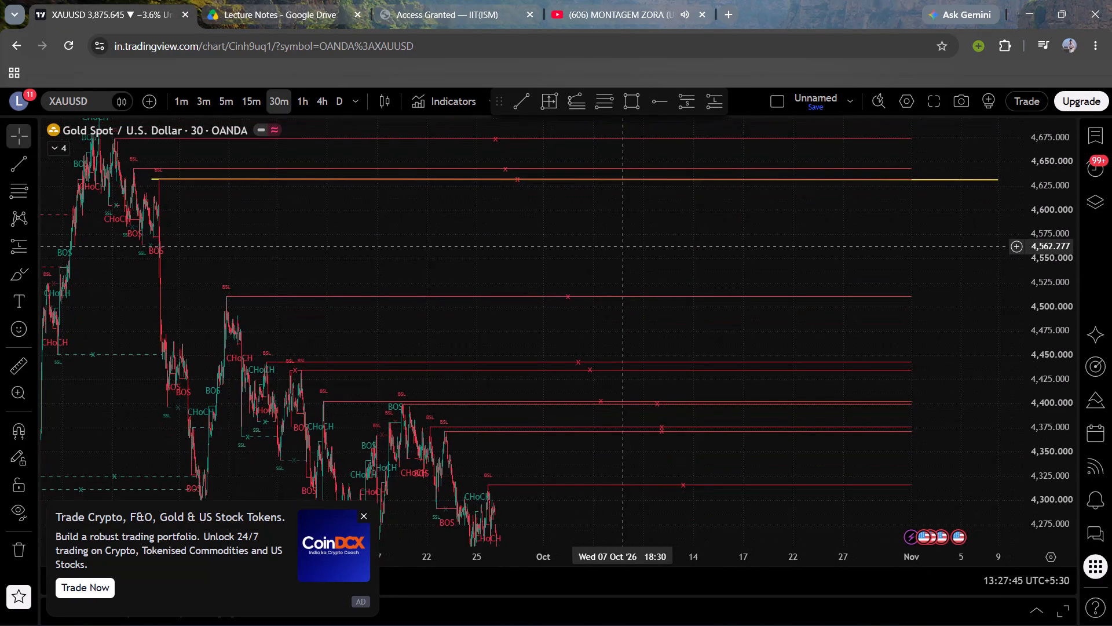
left_click_drag(623, 245, 623, 245)
left_click_drag(540, 272, 473, 223)
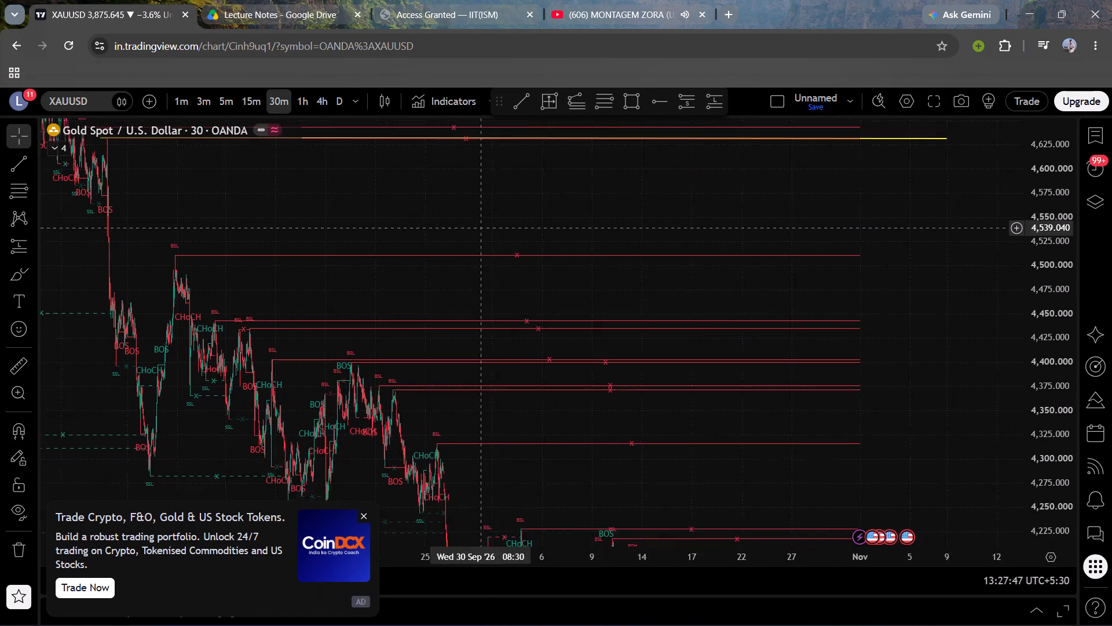
left_click_drag(473, 223, 452, 202)
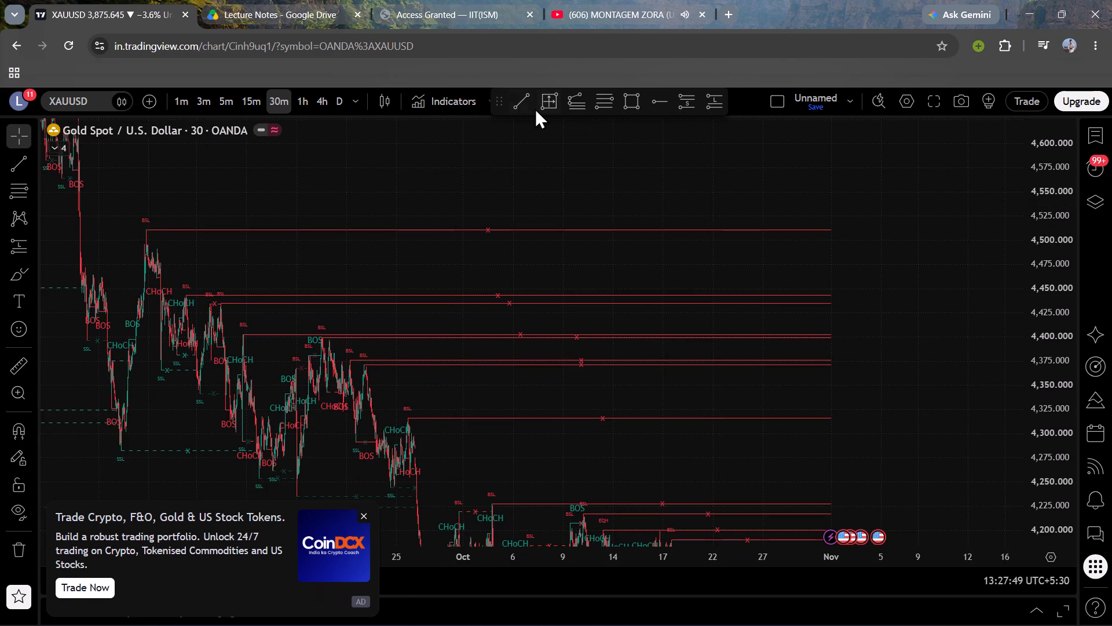
left_click(524, 107)
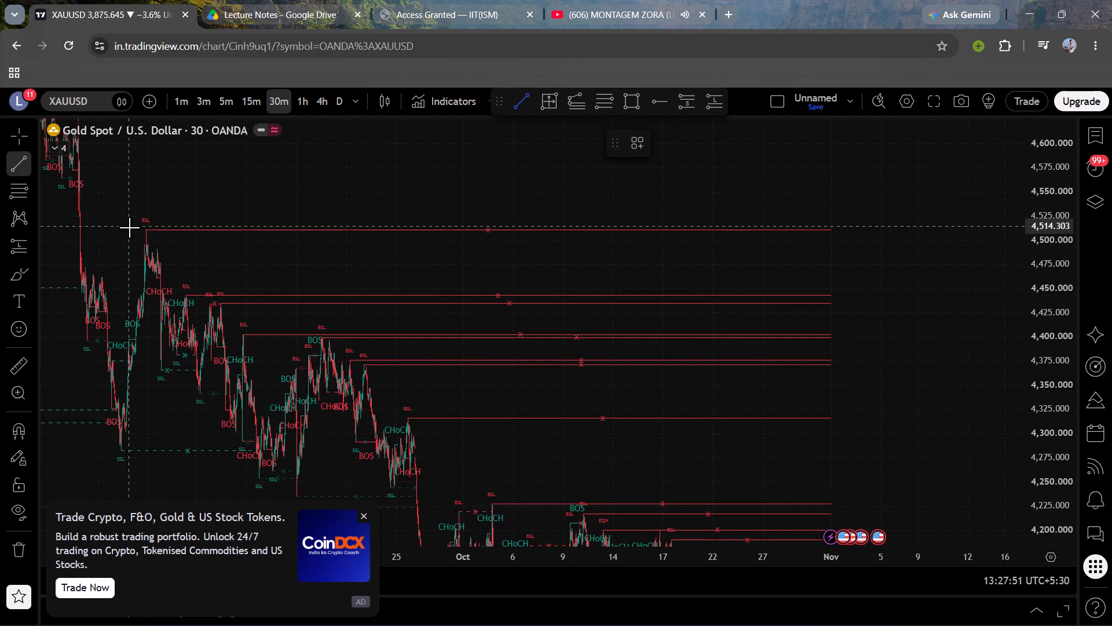
left_click(135, 230)
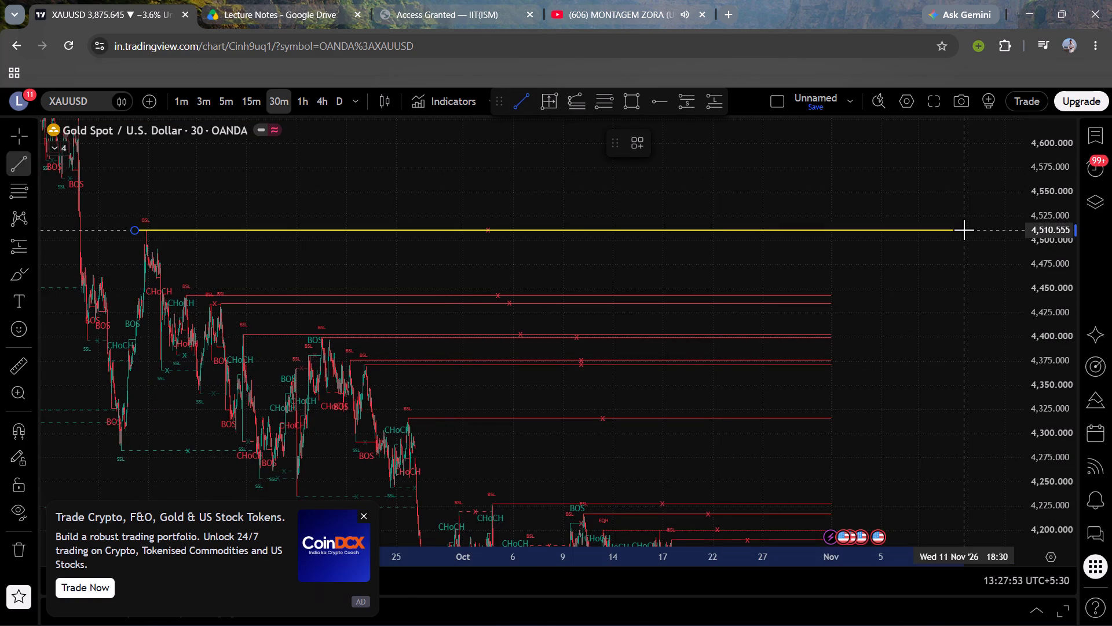
left_click(962, 230)
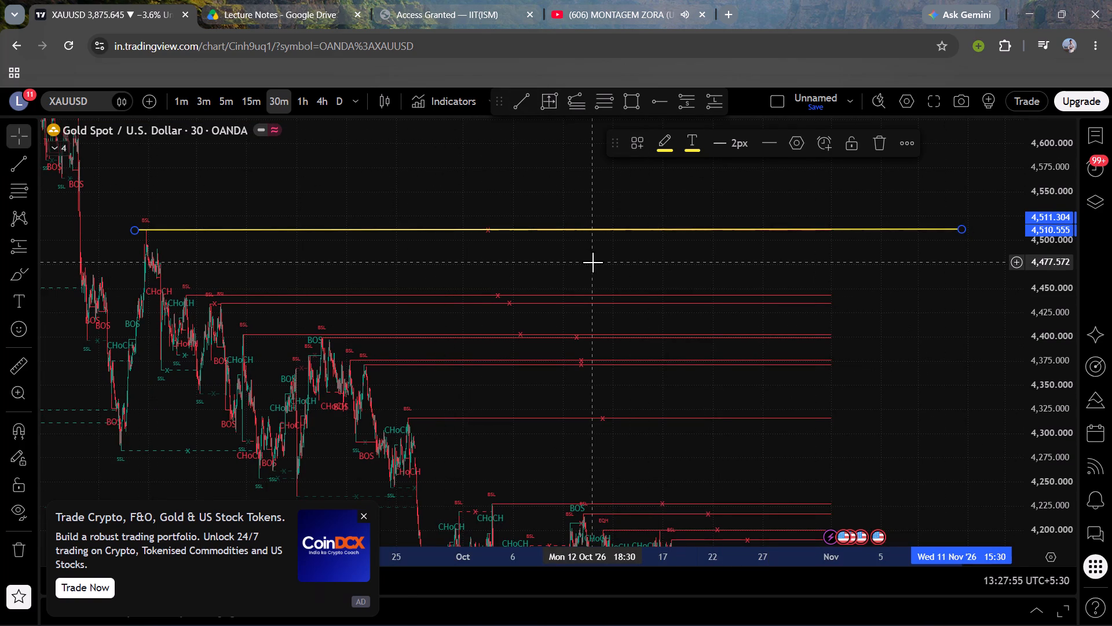
Draw a nearly horizontal trend line at about 4,435 from the twin highs below the 4,511 line to about 11 November.
left_click_drag(592, 262, 837, 444)
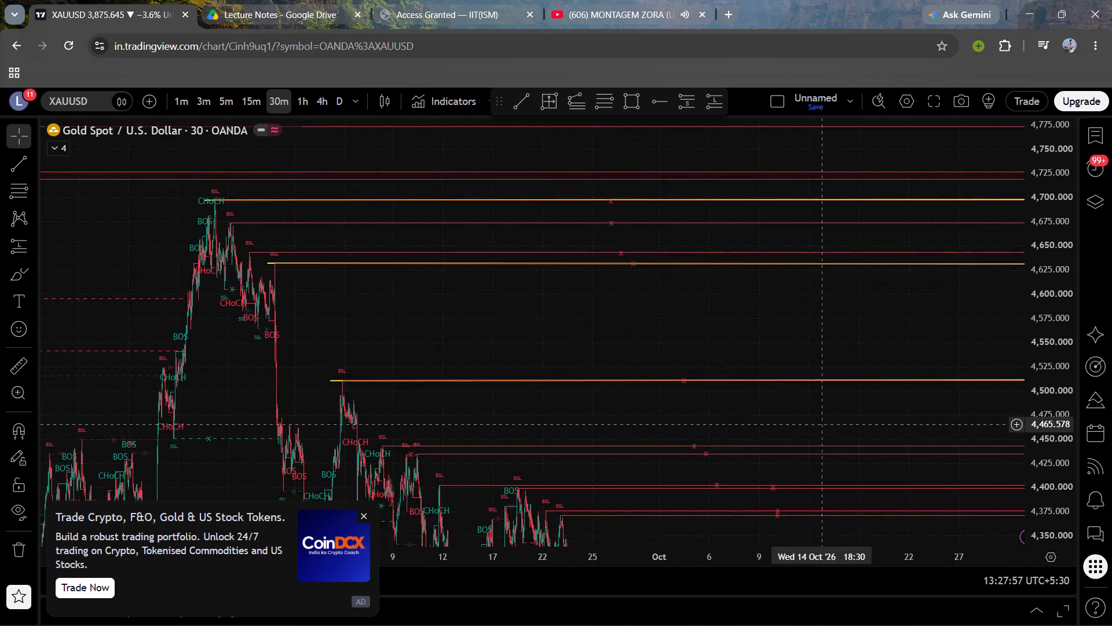
left_click_drag(837, 444, 747, 204)
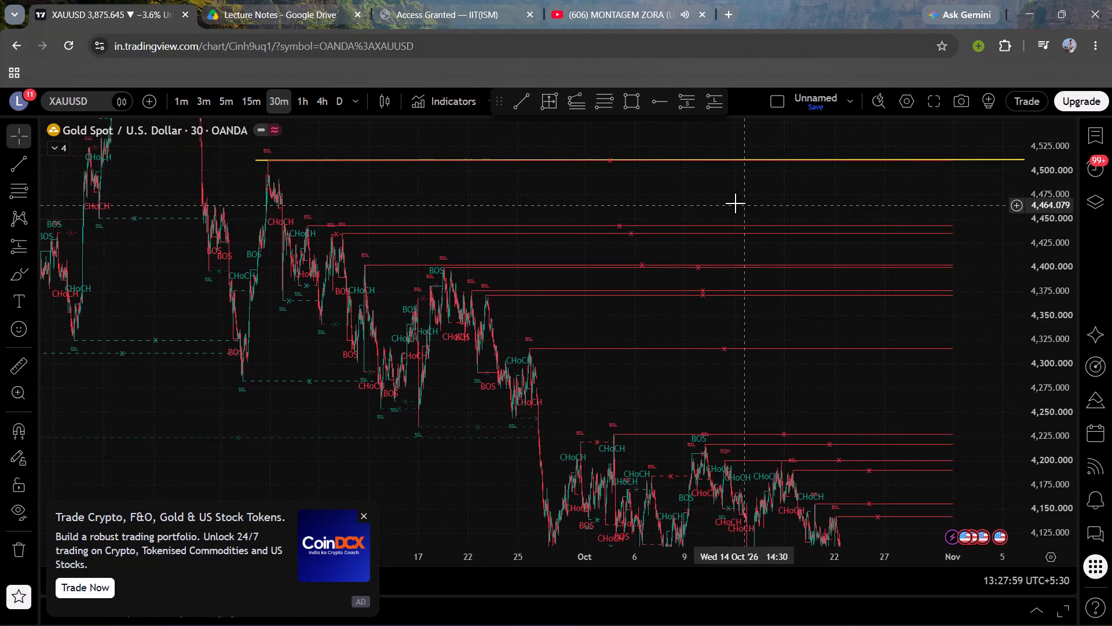
left_click(706, 160)
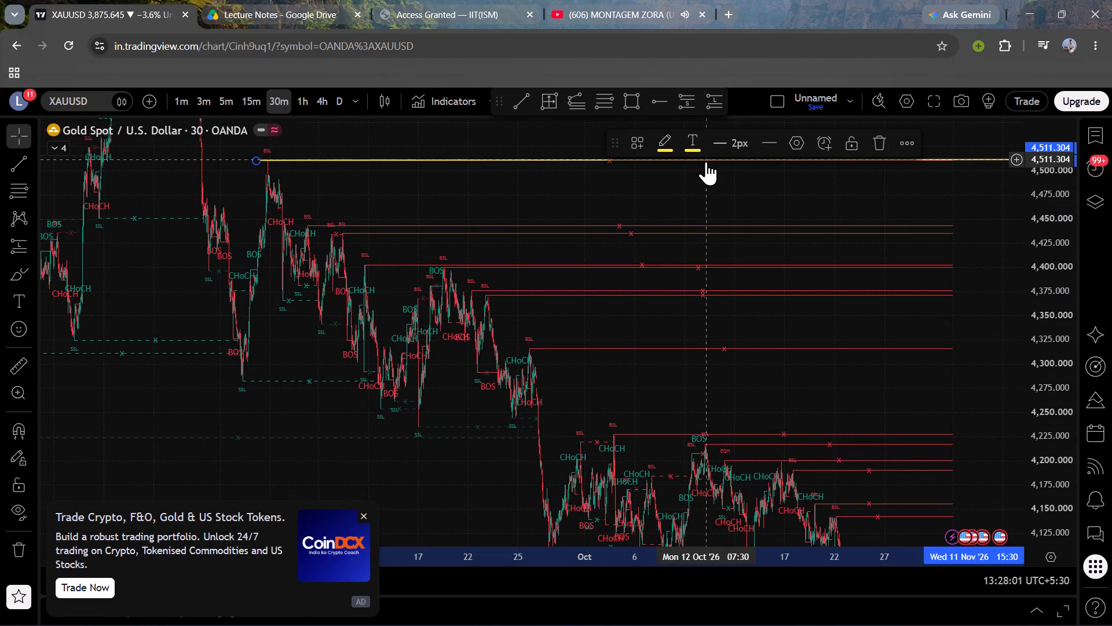
left_click_drag(694, 182, 705, 195)
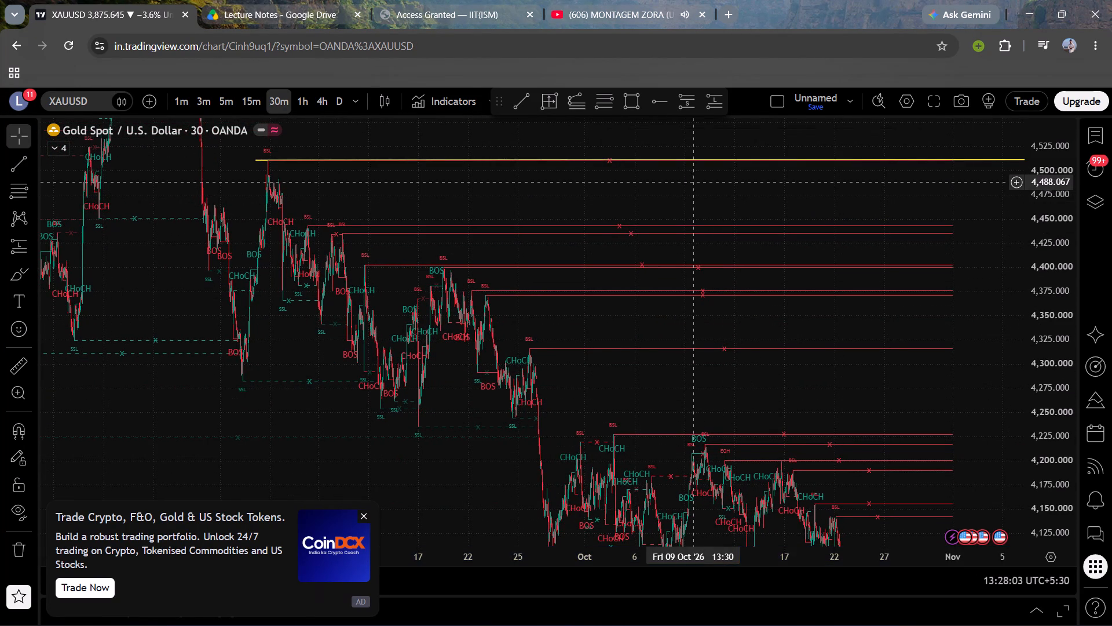
left_click_drag(705, 195, 645, 171)
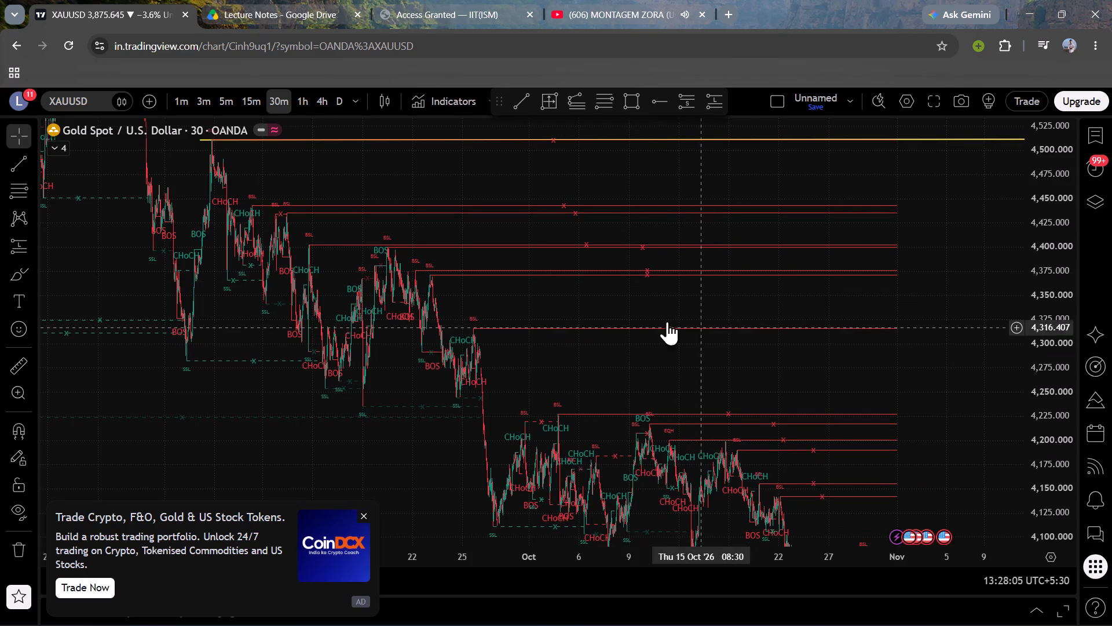
left_click_drag(638, 311, 624, 286)
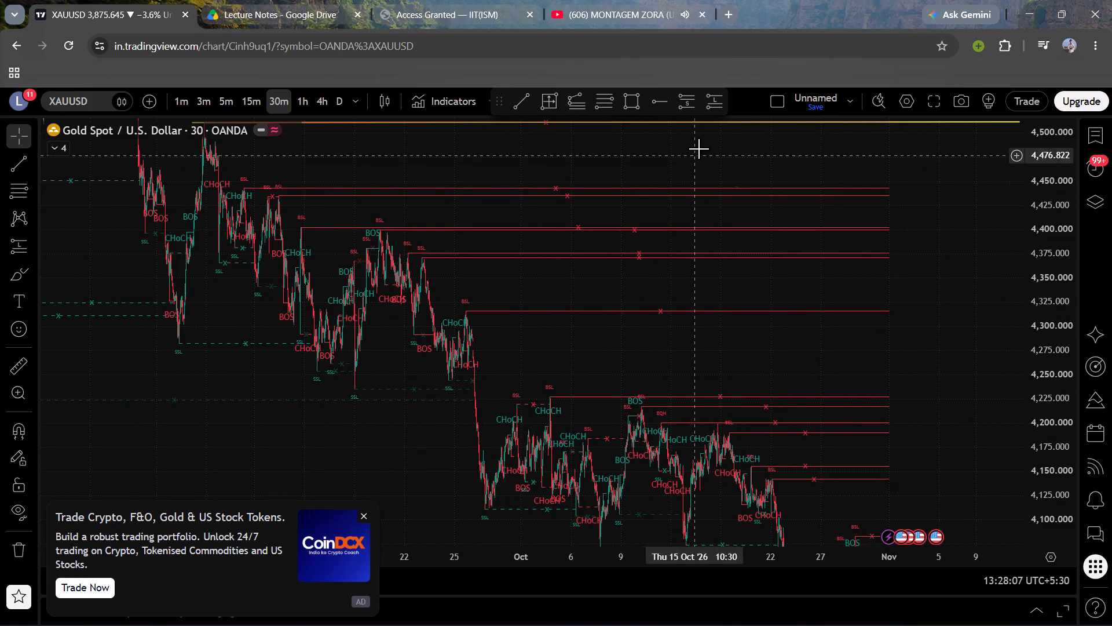
left_click(523, 100)
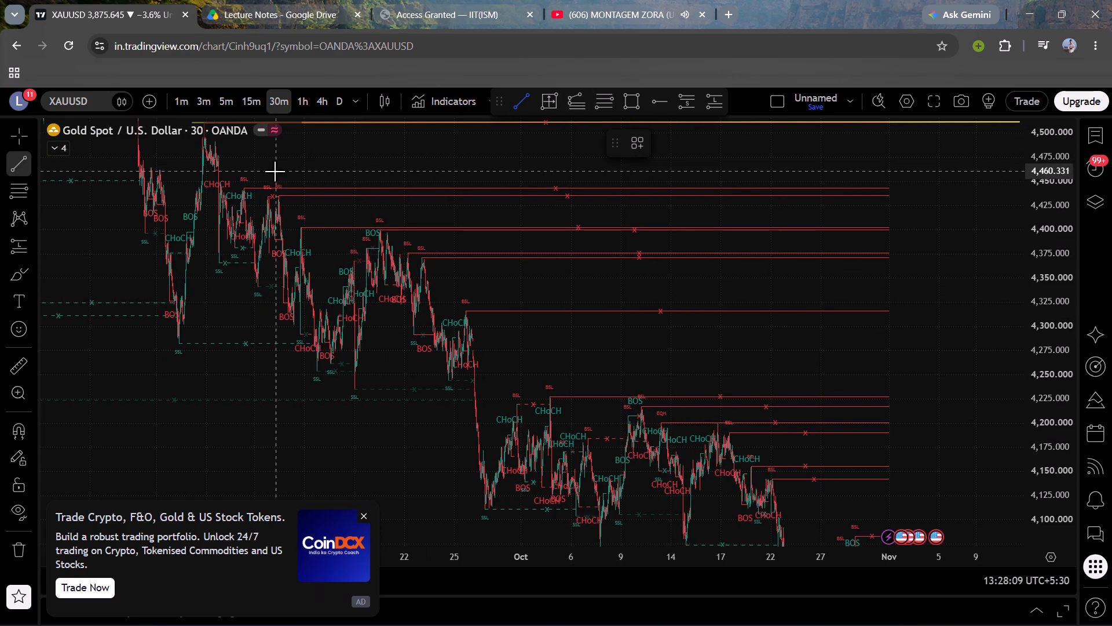
left_click(255, 196)
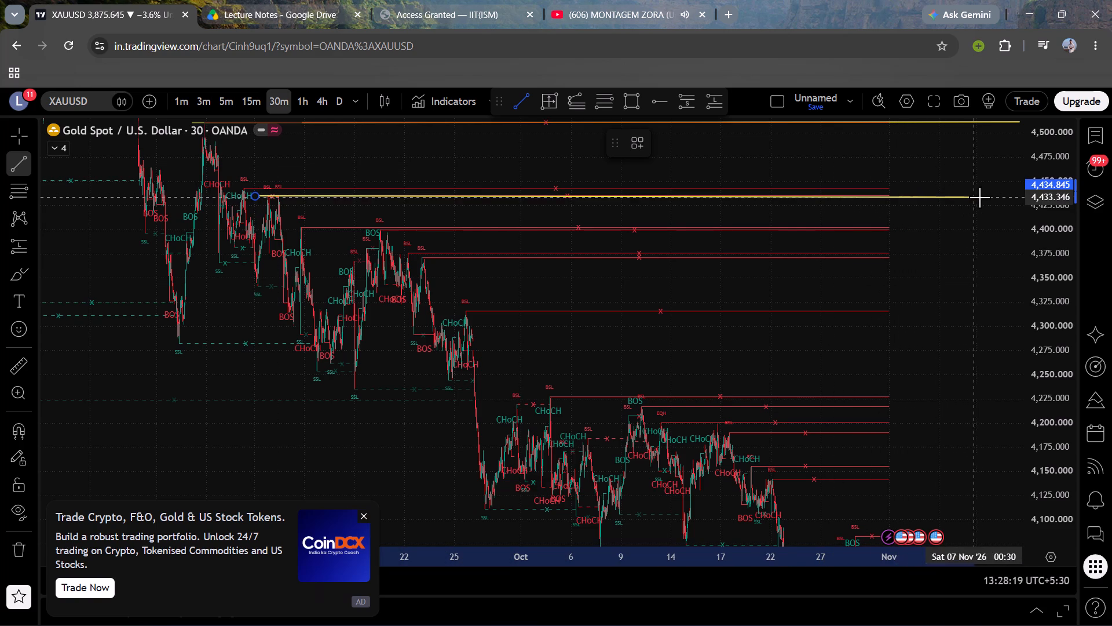
left_click(1020, 195)
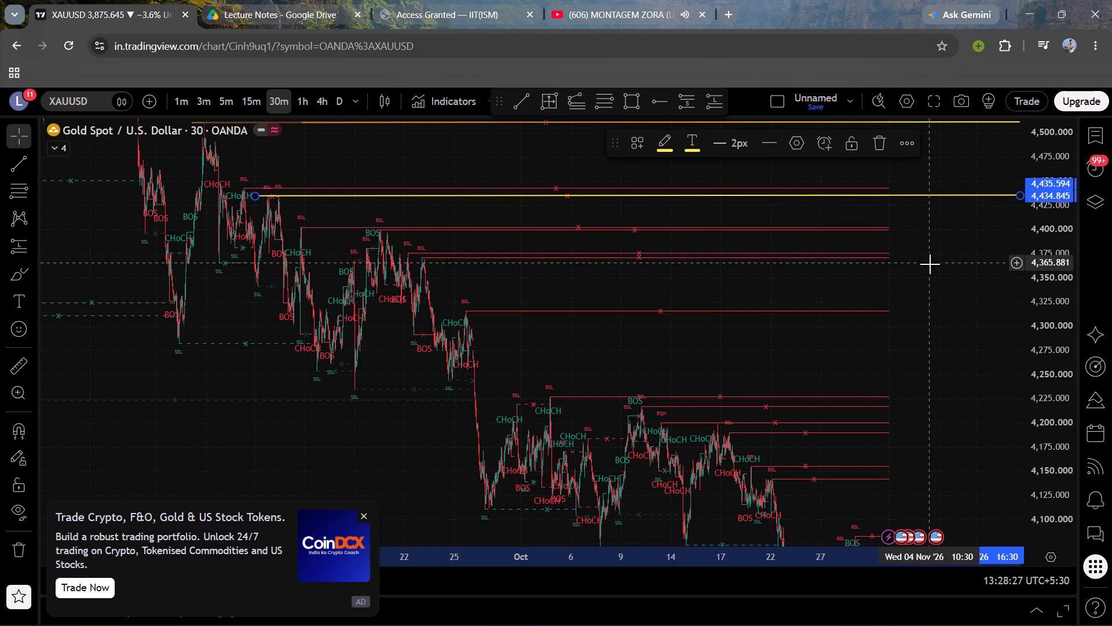
Clone the trend line at about 4,435 and place the copy at about 4,398 along the next lower highs, ending about 14 November.
left_click_drag(930, 264, 892, 234)
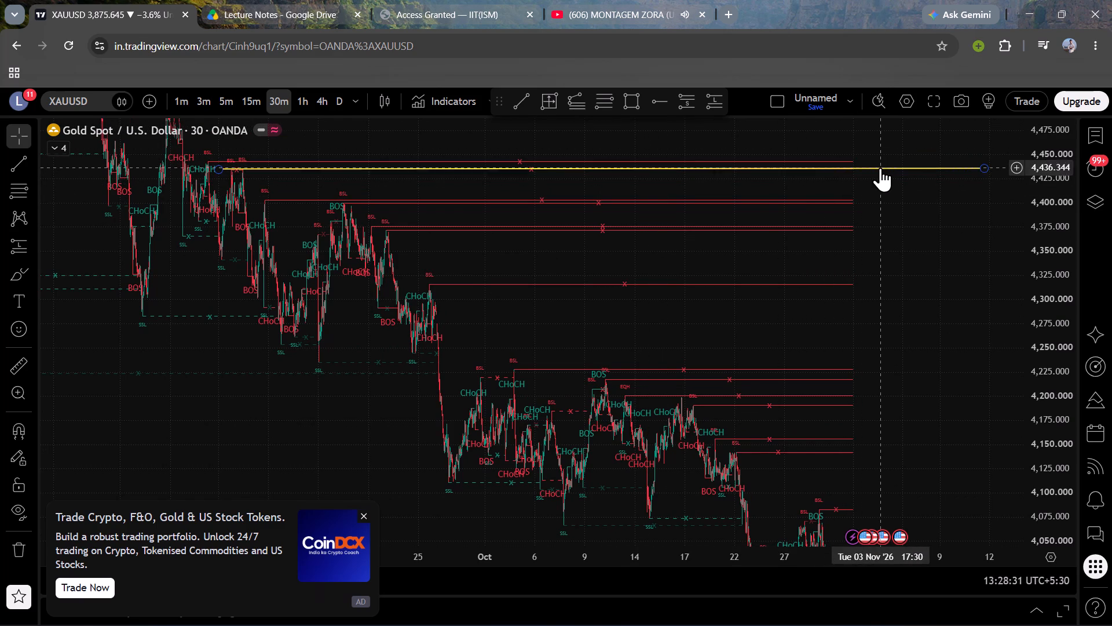
right_click(880, 170)
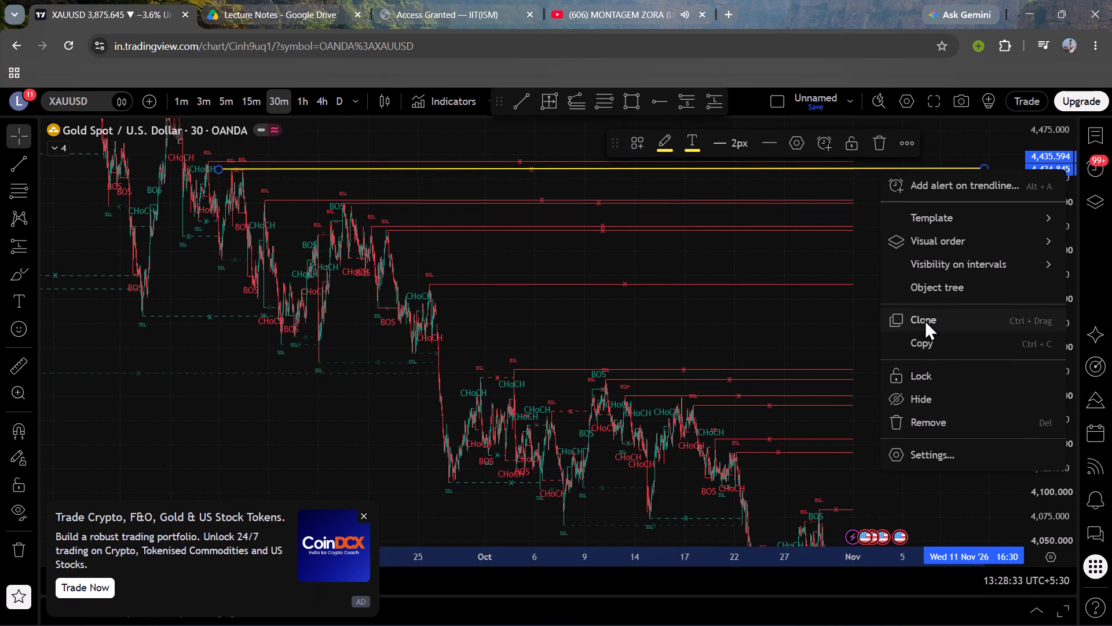
left_click(924, 319)
left_click_drag(899, 279, 888, 345)
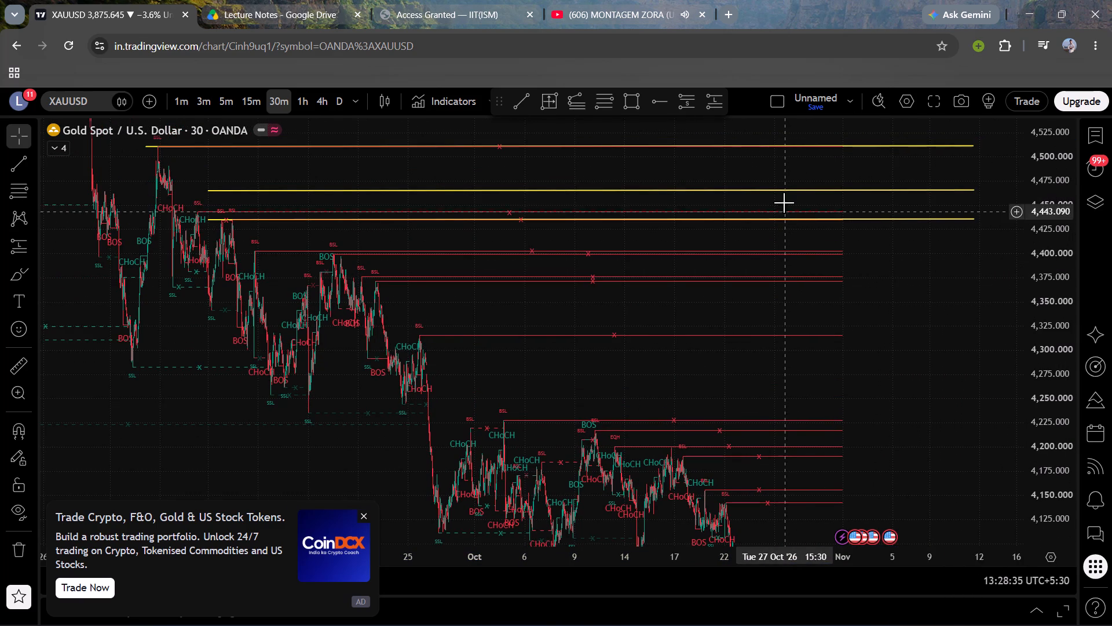
left_click_drag(780, 191, 818, 254)
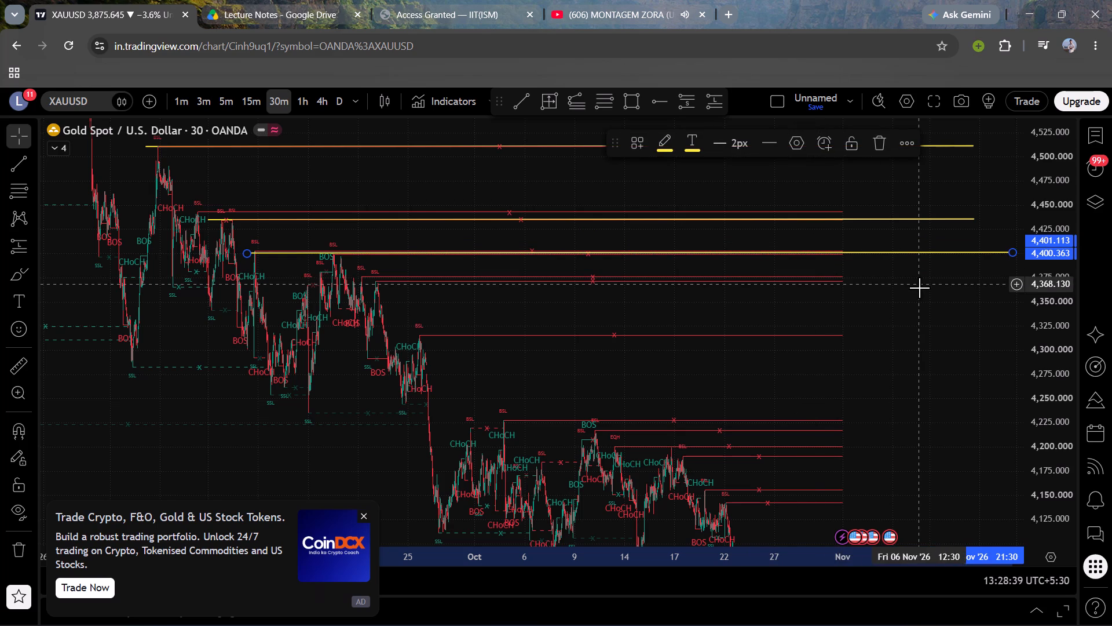
left_click_drag(919, 287, 894, 255)
left_click(877, 230)
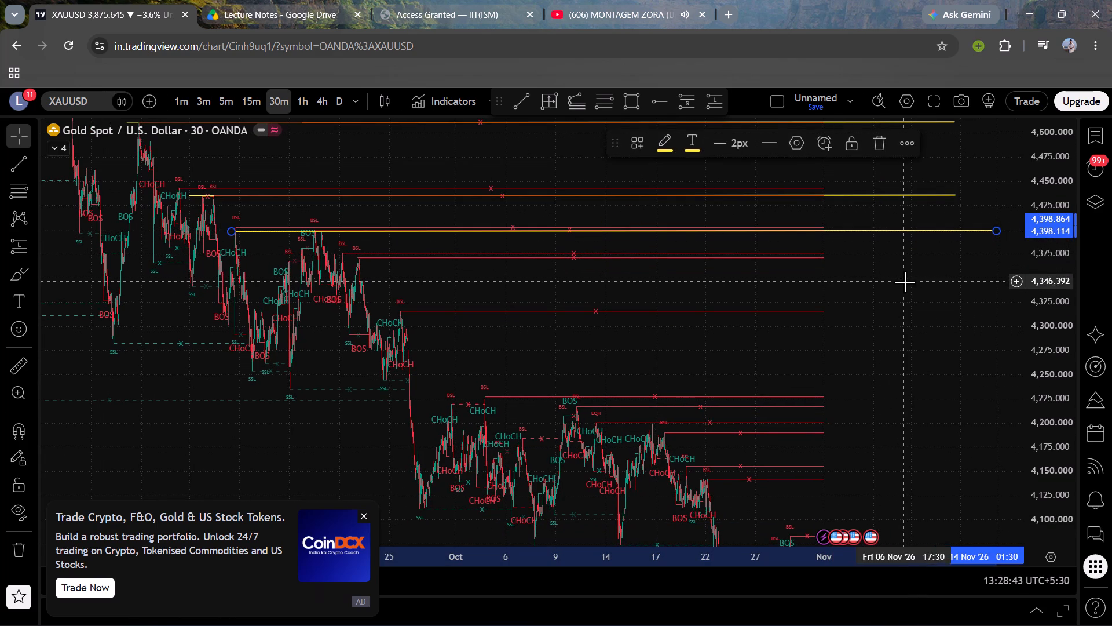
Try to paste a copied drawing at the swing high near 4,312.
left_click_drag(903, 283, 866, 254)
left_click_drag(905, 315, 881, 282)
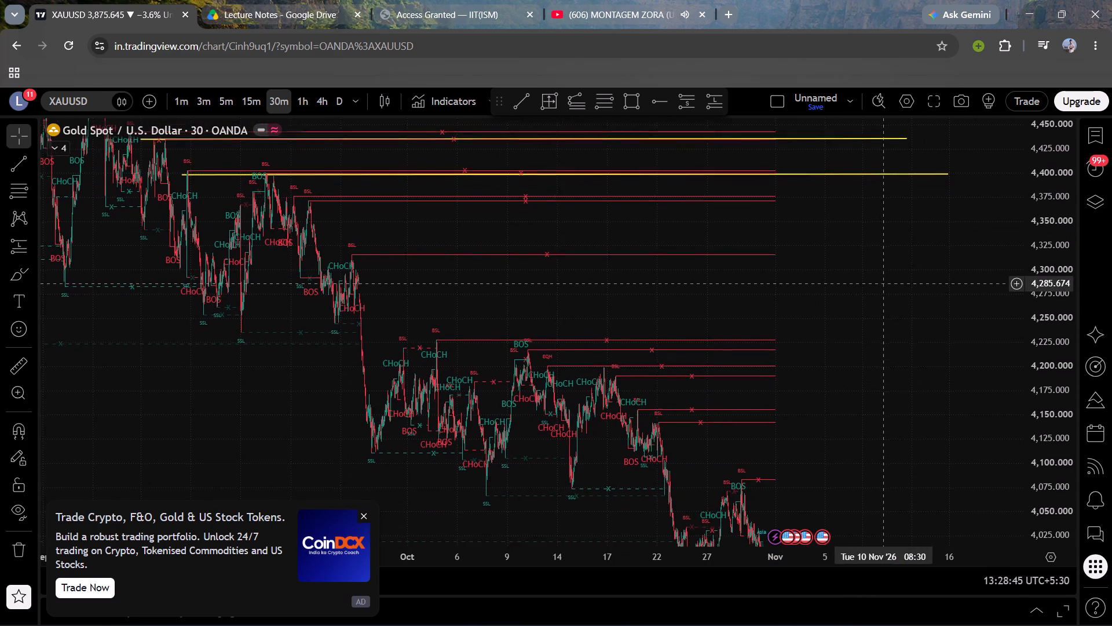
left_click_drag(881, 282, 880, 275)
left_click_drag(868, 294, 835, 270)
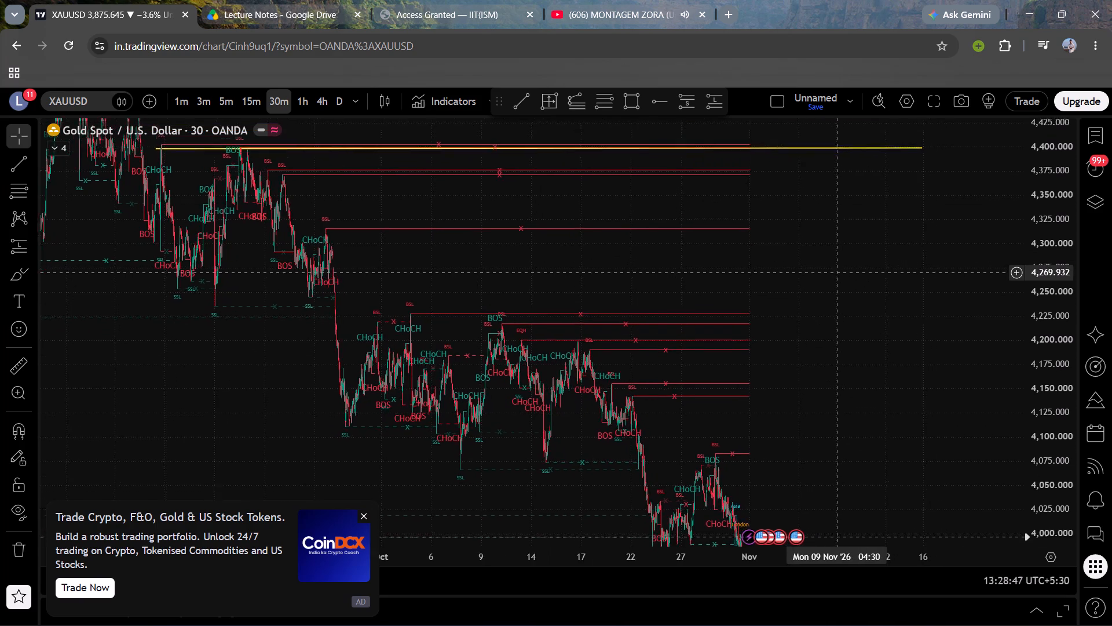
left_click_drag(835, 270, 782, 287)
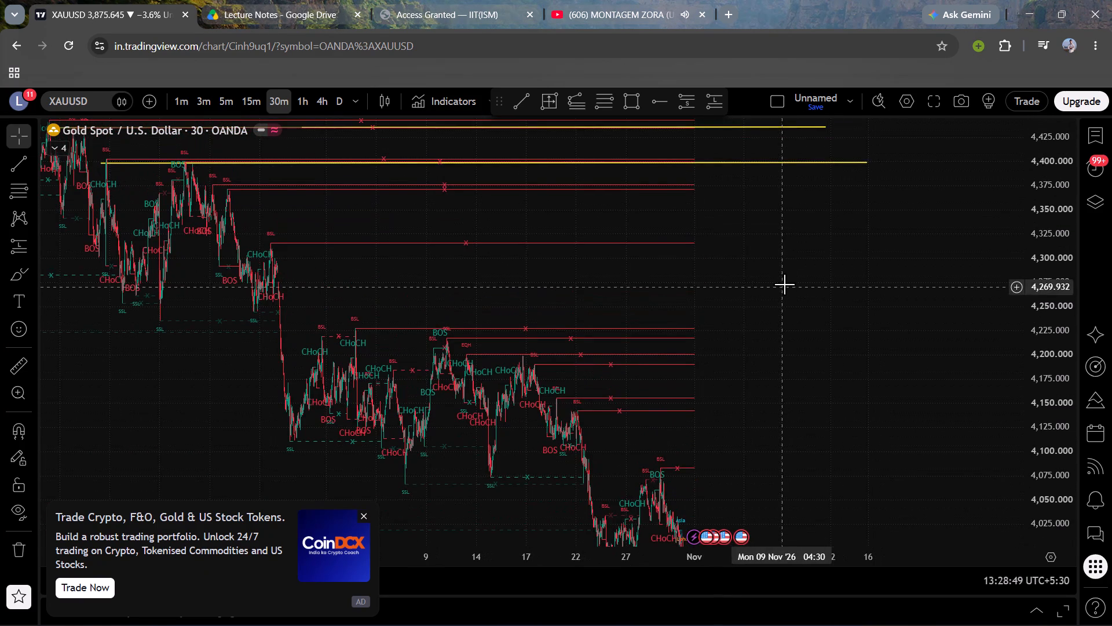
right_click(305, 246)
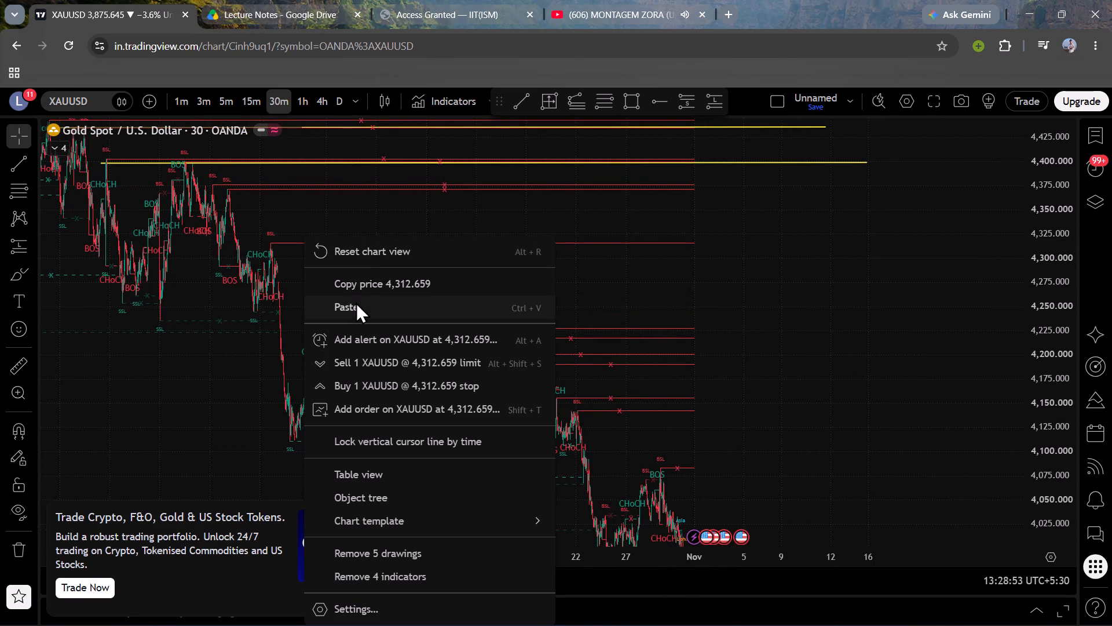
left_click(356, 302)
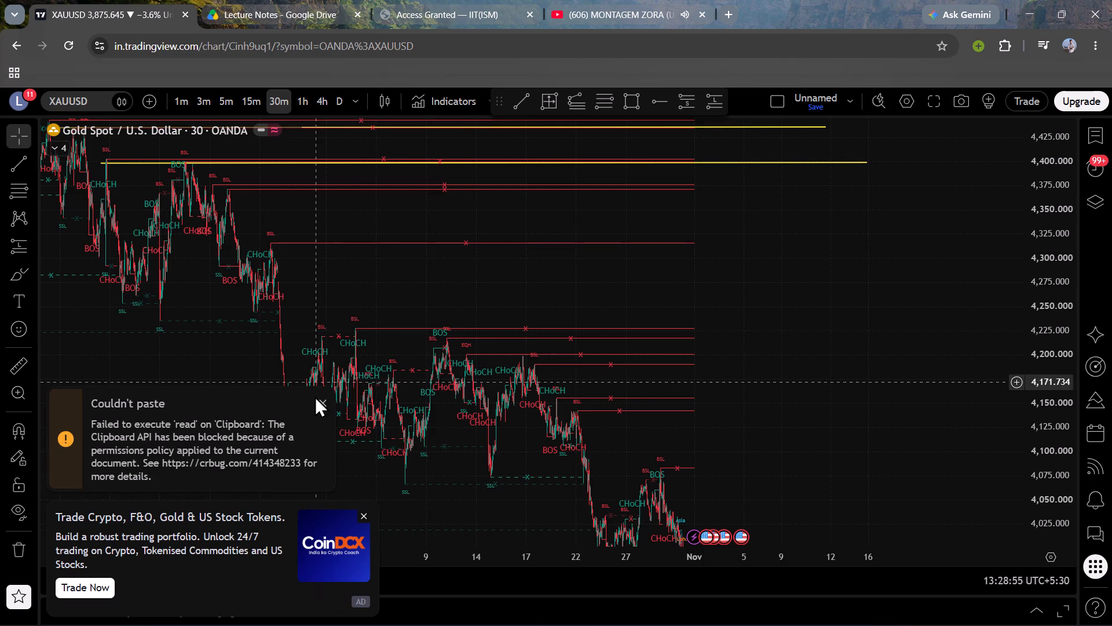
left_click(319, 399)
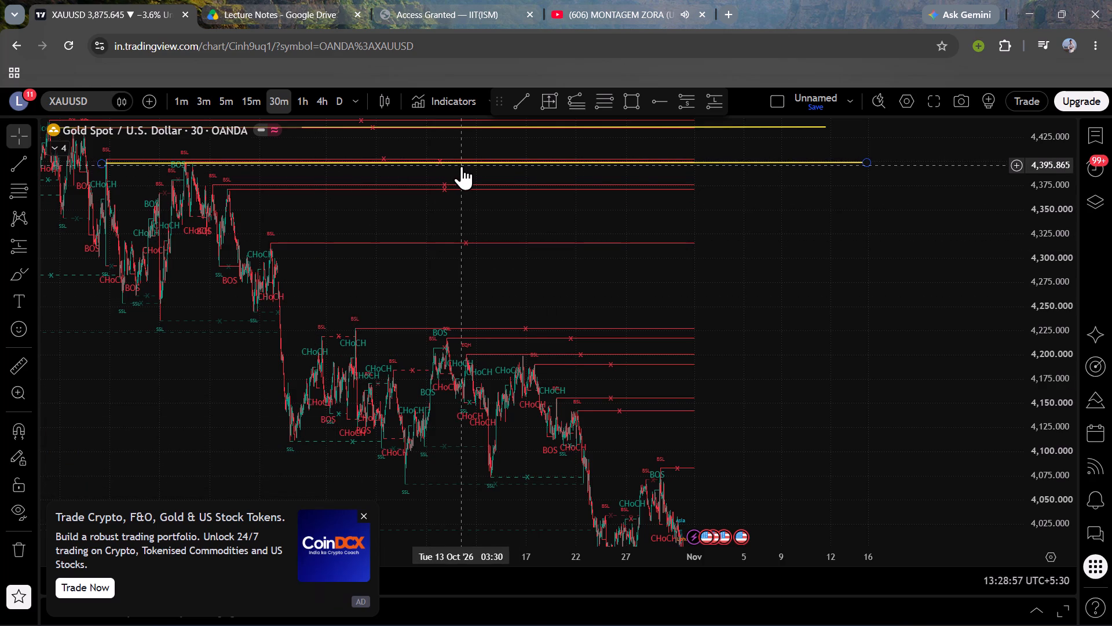
Clone the trend line at about 4,398 and place the copy at about 4,314, starting at the late-September swing high.
right_click(462, 166)
left_click(494, 311)
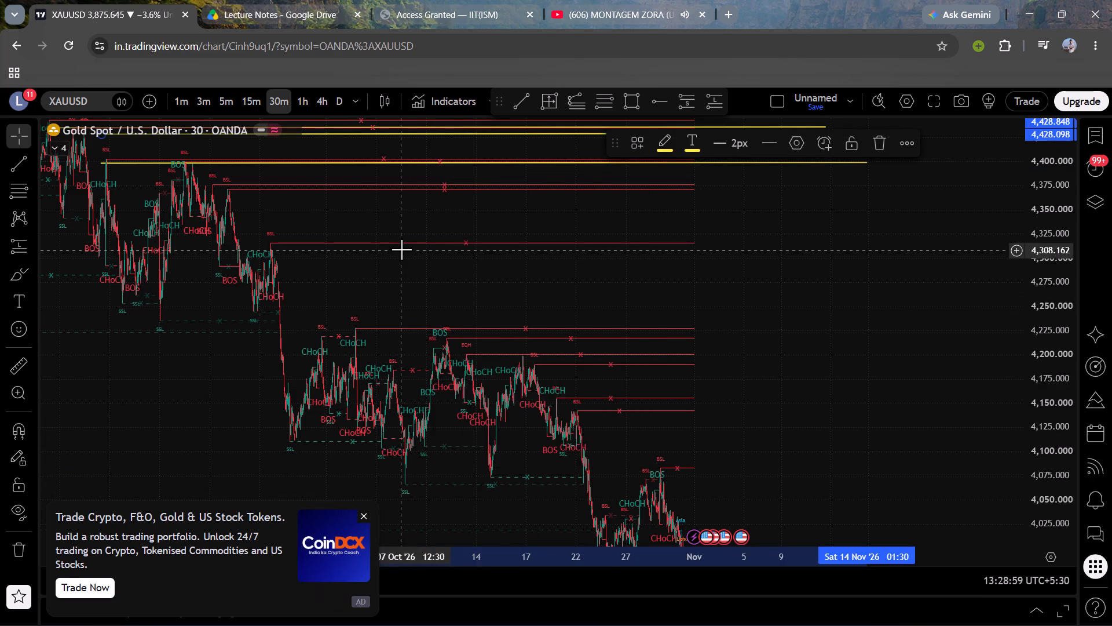
left_click_drag(401, 249, 473, 314)
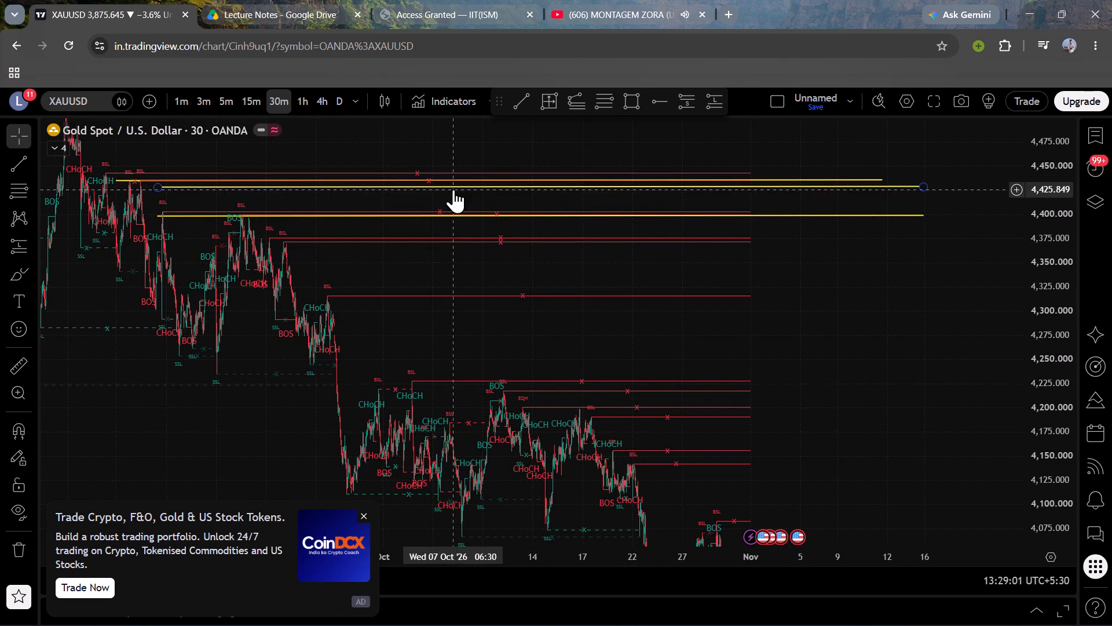
left_click_drag(453, 189, 624, 300)
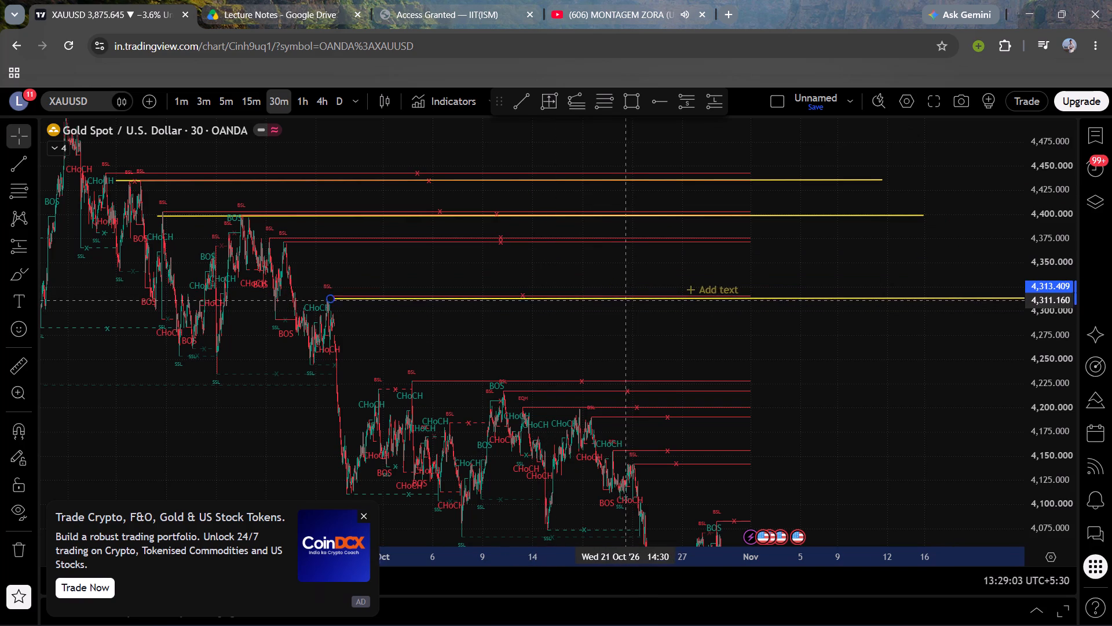
left_click_drag(624, 300, 617, 299)
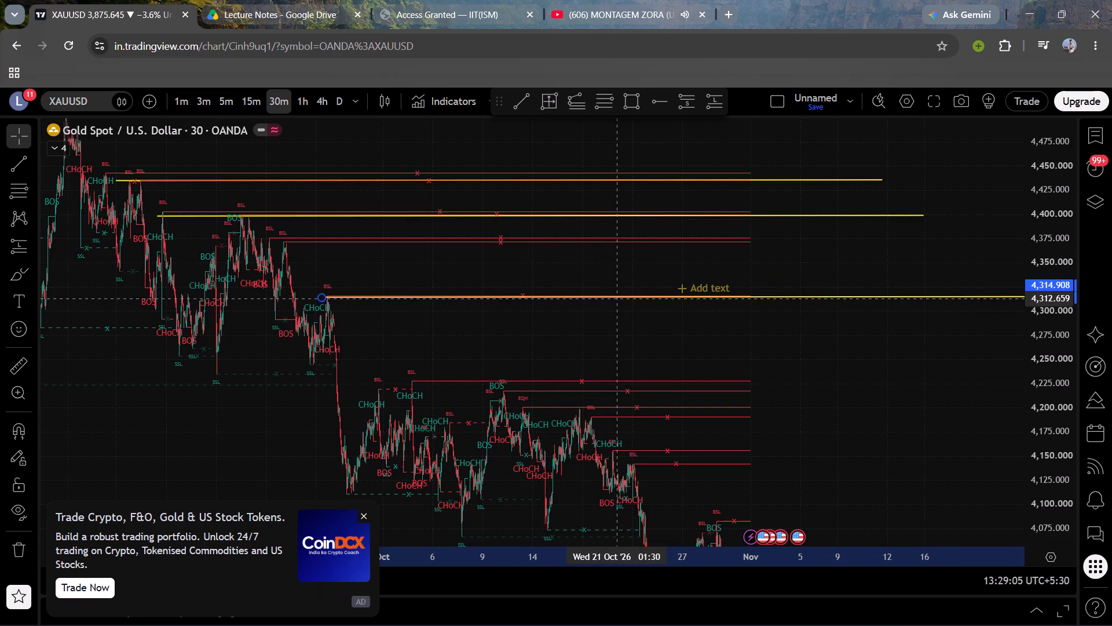
left_click_drag(617, 299, 616, 299)
Clone the trend line at about 4,314 and place the copy at about 4,371 along the swing highs just below the 4,398 line.
left_click_drag(577, 275, 613, 241)
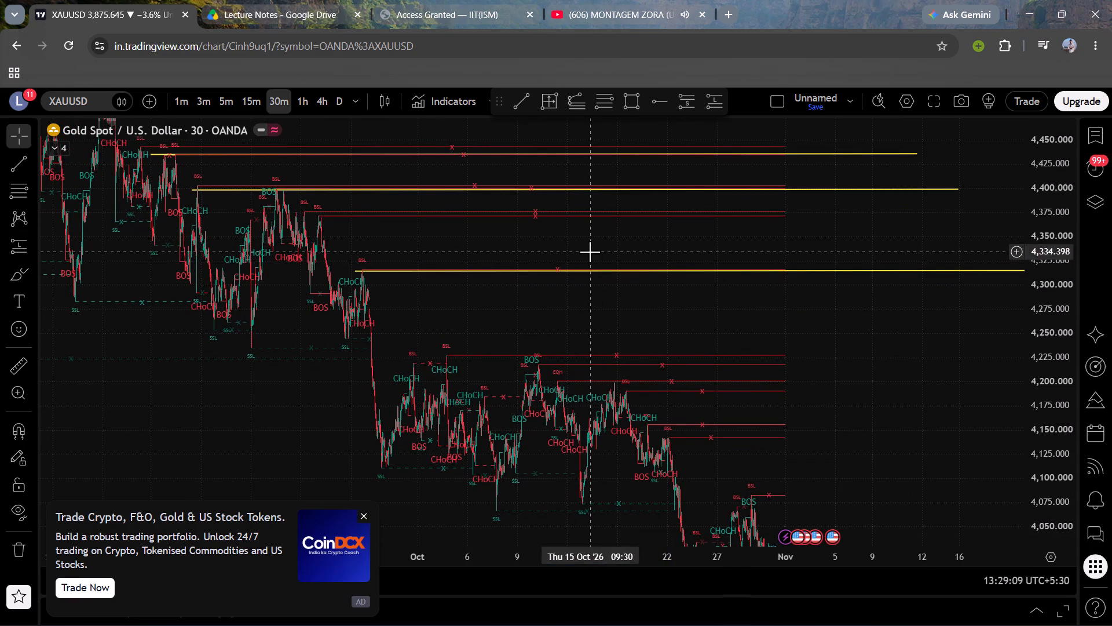
right_click(576, 270)
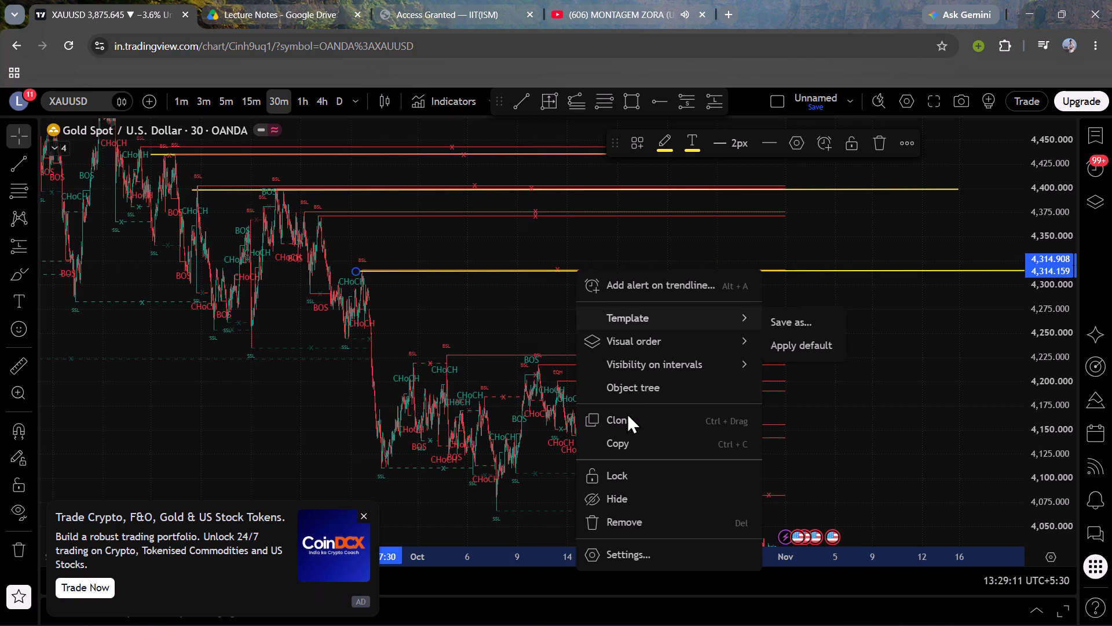
left_click(616, 421)
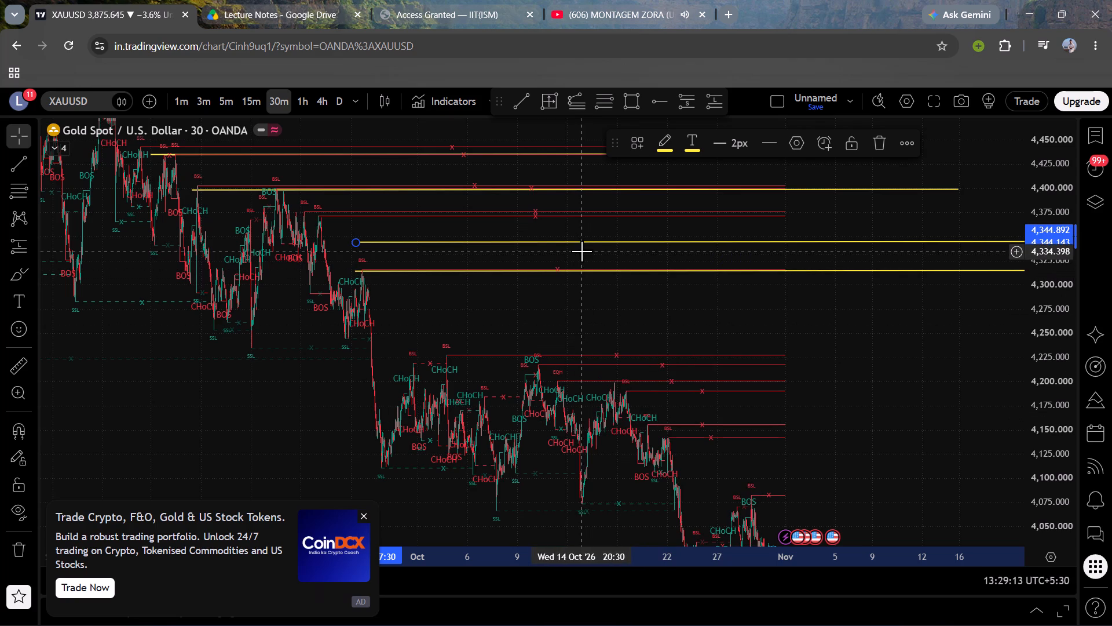
left_click_drag(578, 243, 537, 234)
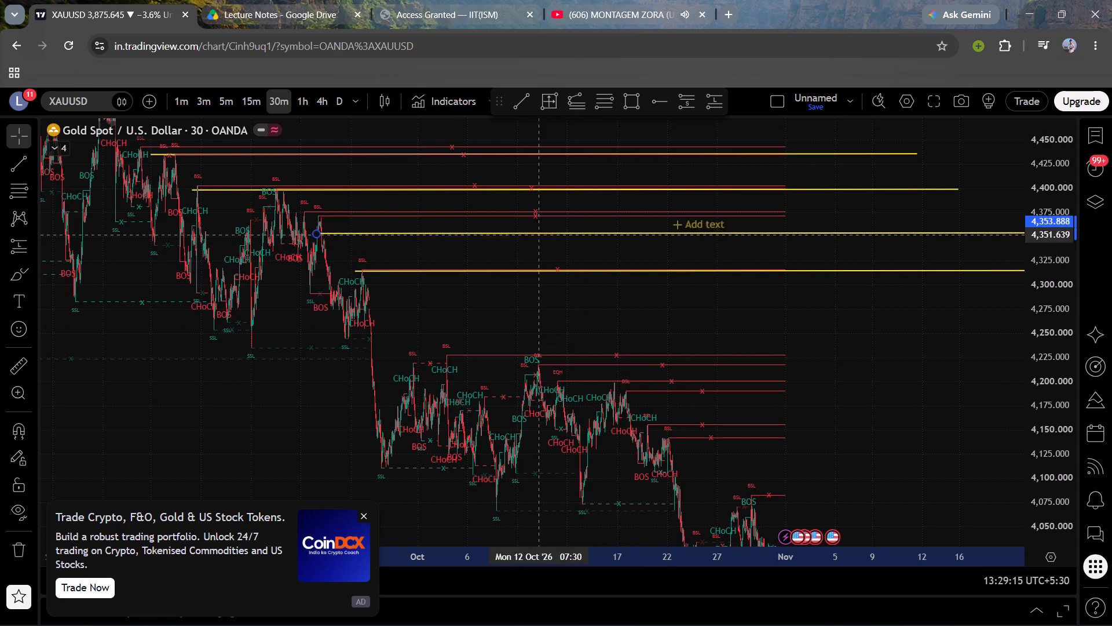
left_click_drag(537, 234, 521, 216)
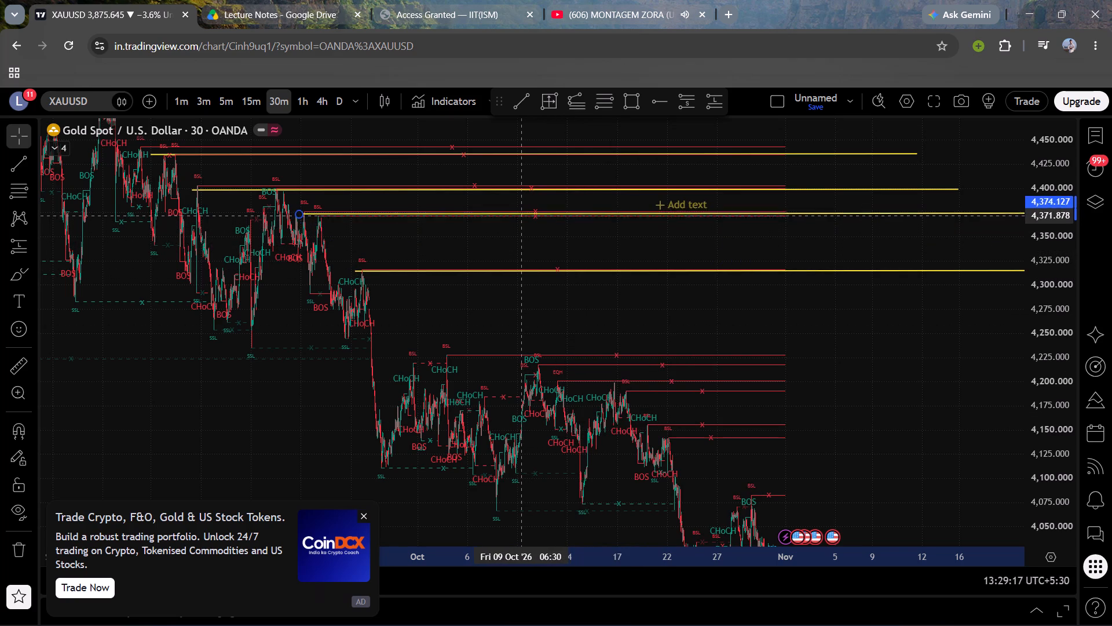
left_click_drag(521, 216, 514, 218)
left_click_drag(577, 243, 532, 212)
Examine the trend lines drawn so far, up to about 4,700, and the unmarked swing highs below the 4,314 line.
left_click_drag(793, 333, 755, 310)
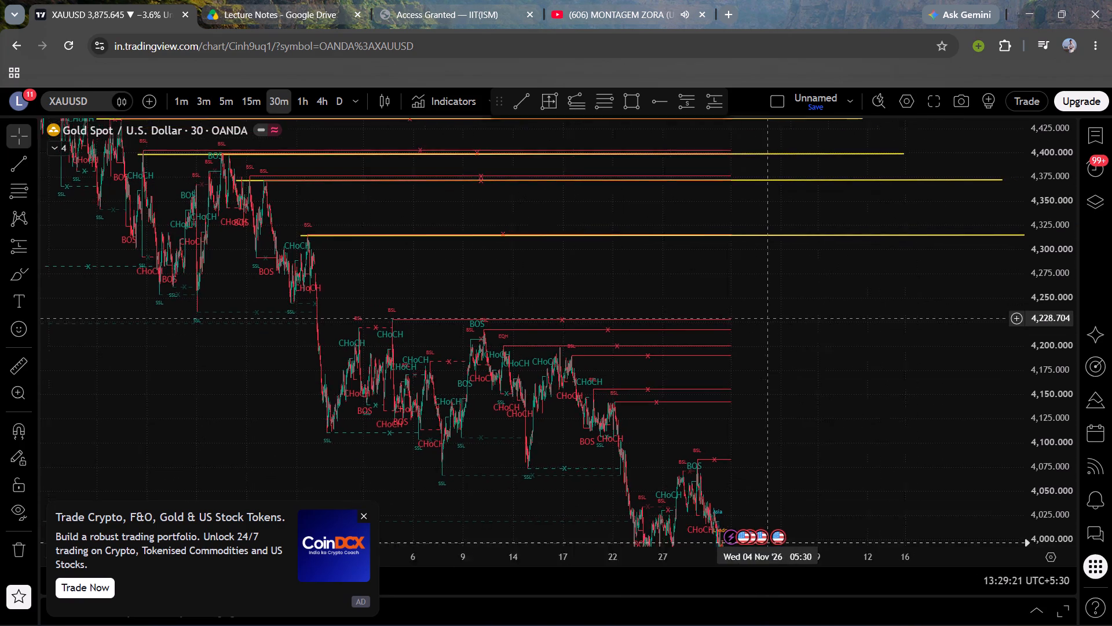
left_click_drag(755, 310, 830, 563)
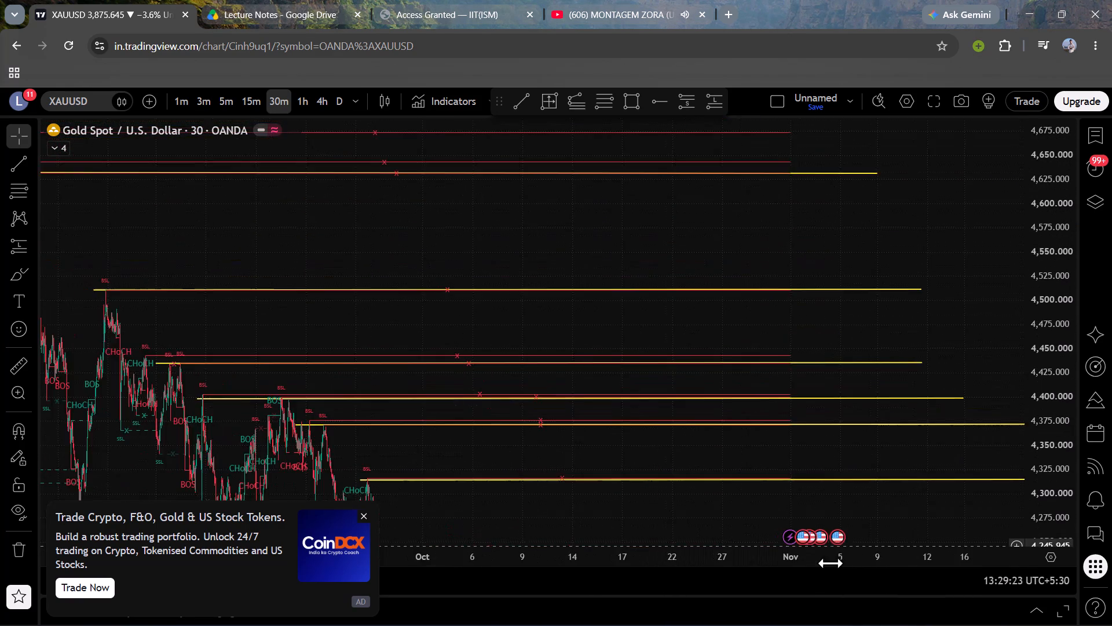
left_click_drag(830, 563, 916, 590)
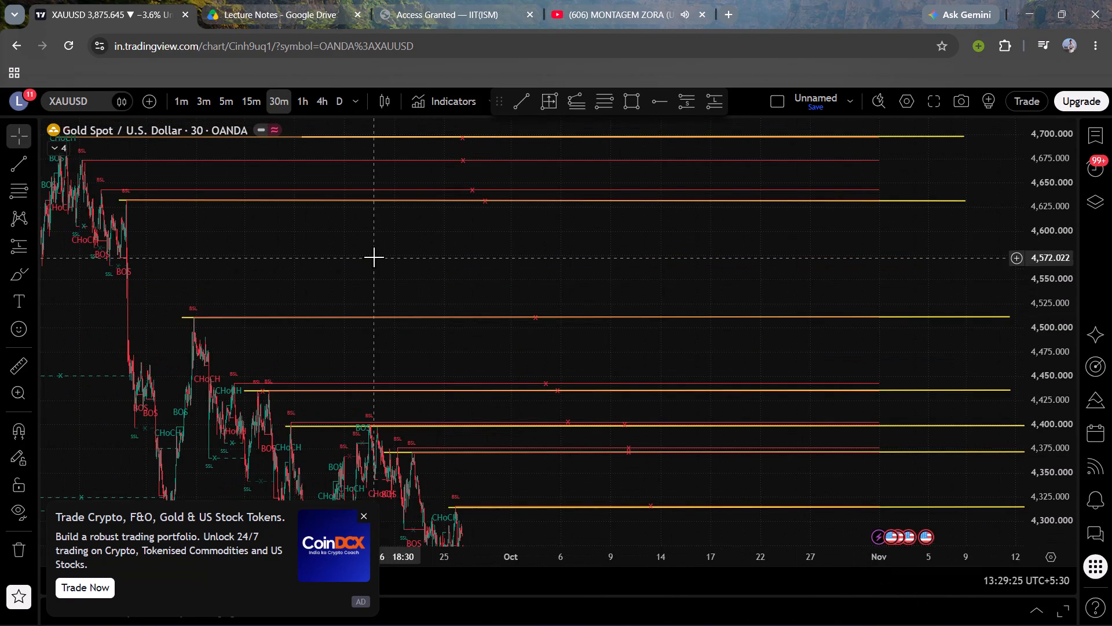
left_click_drag(374, 257, 471, 142)
left_click_drag(730, 371, 531, 227)
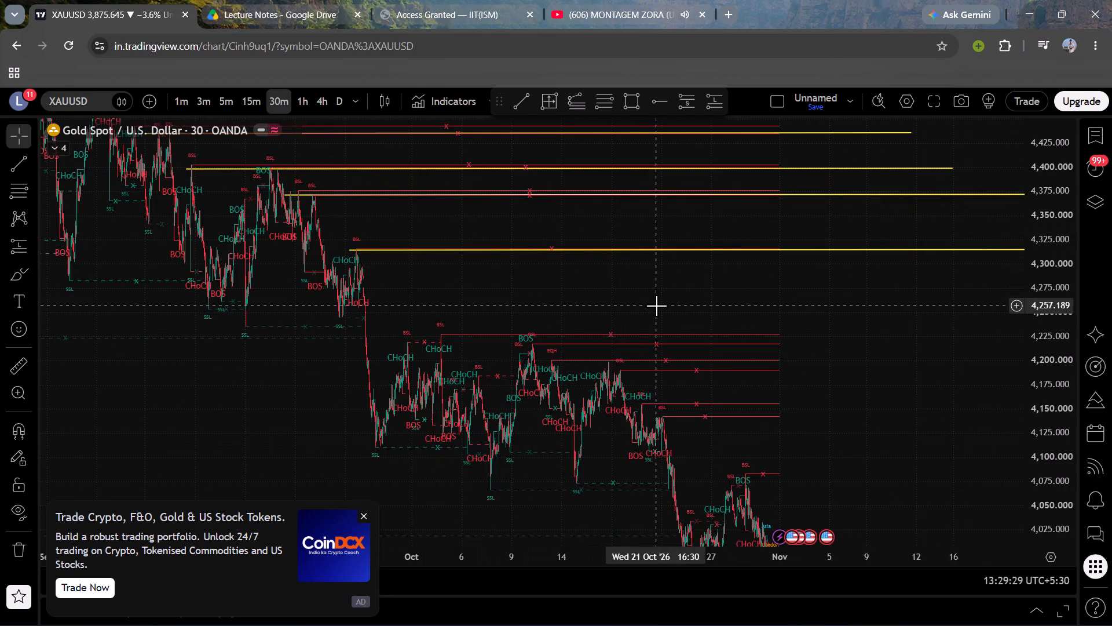
left_click_drag(640, 305, 570, 256)
left_click_drag(827, 332, 692, 252)
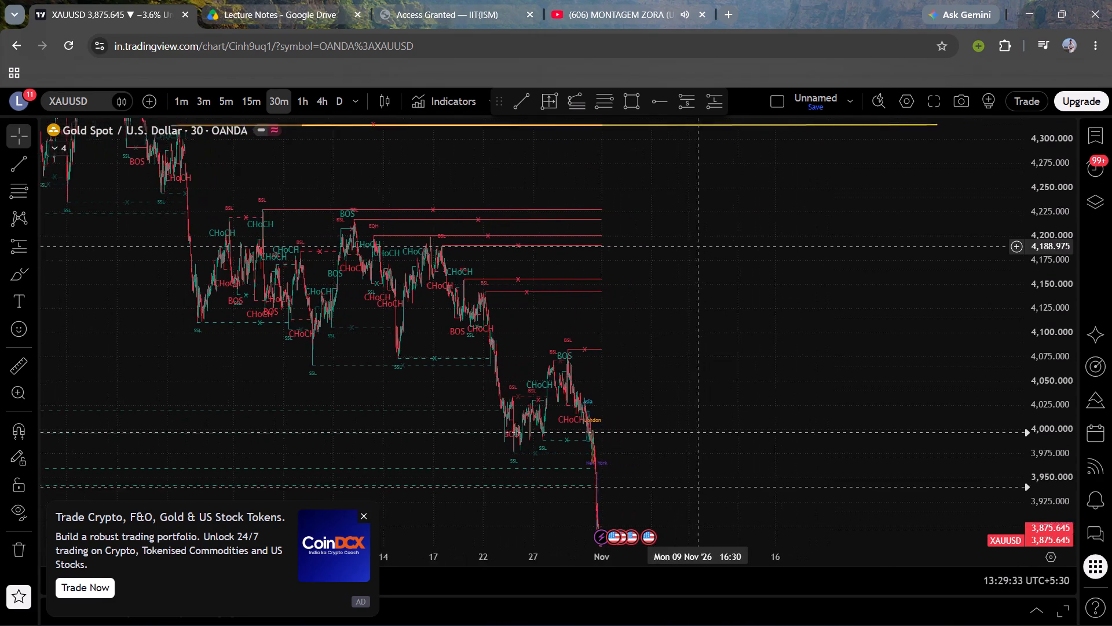
left_click_drag(692, 252, 676, 301)
Clone the trend line at about 4,314 and place the copy at about 4,191 along the mid-October swing highs.
right_click(534, 183)
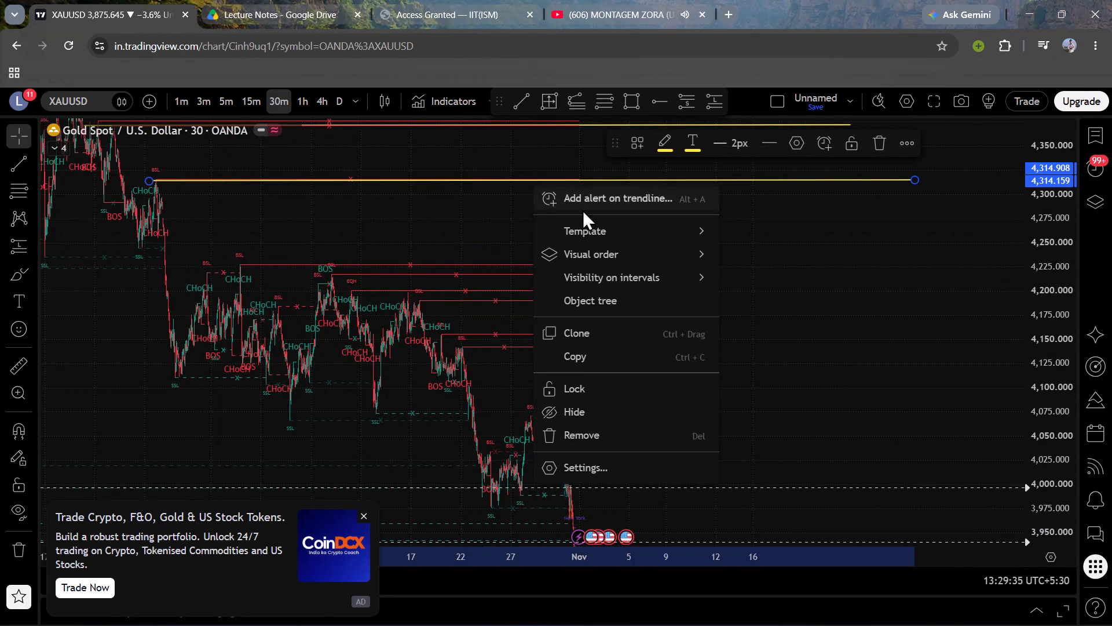
left_click(572, 336)
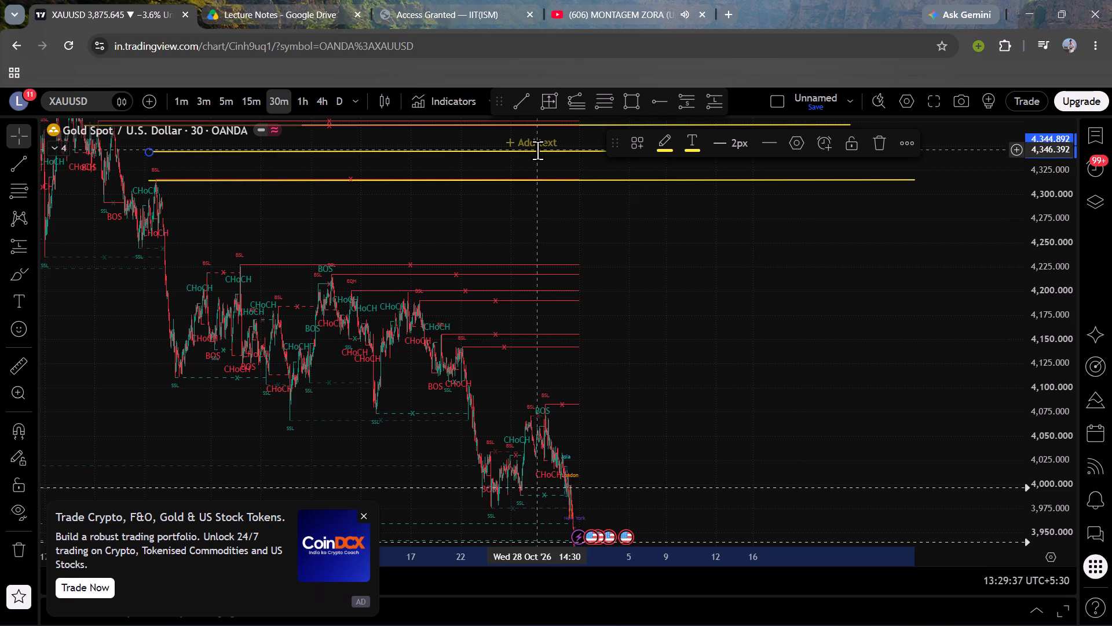
left_click_drag(539, 150, 659, 307)
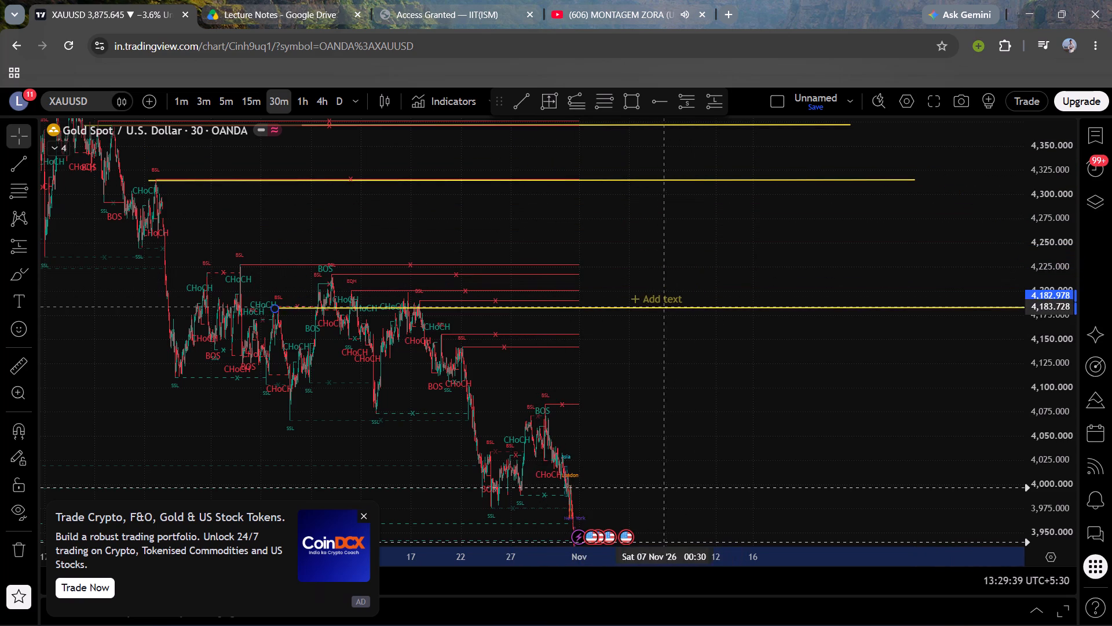
left_click_drag(659, 307, 754, 297)
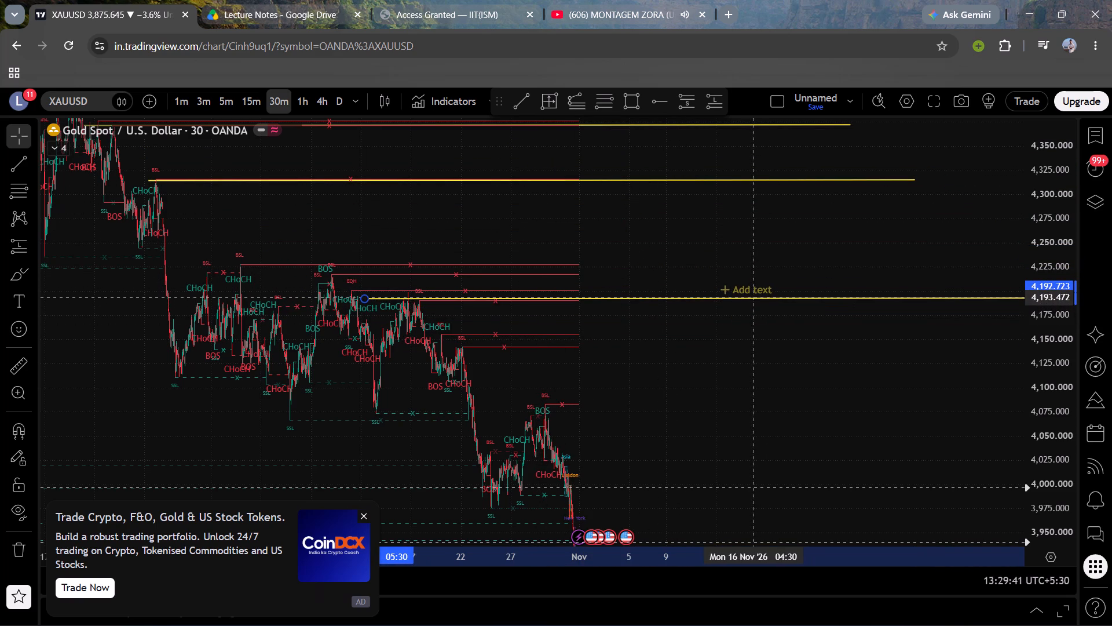
left_click_drag(754, 297, 738, 297)
left_click(718, 297)
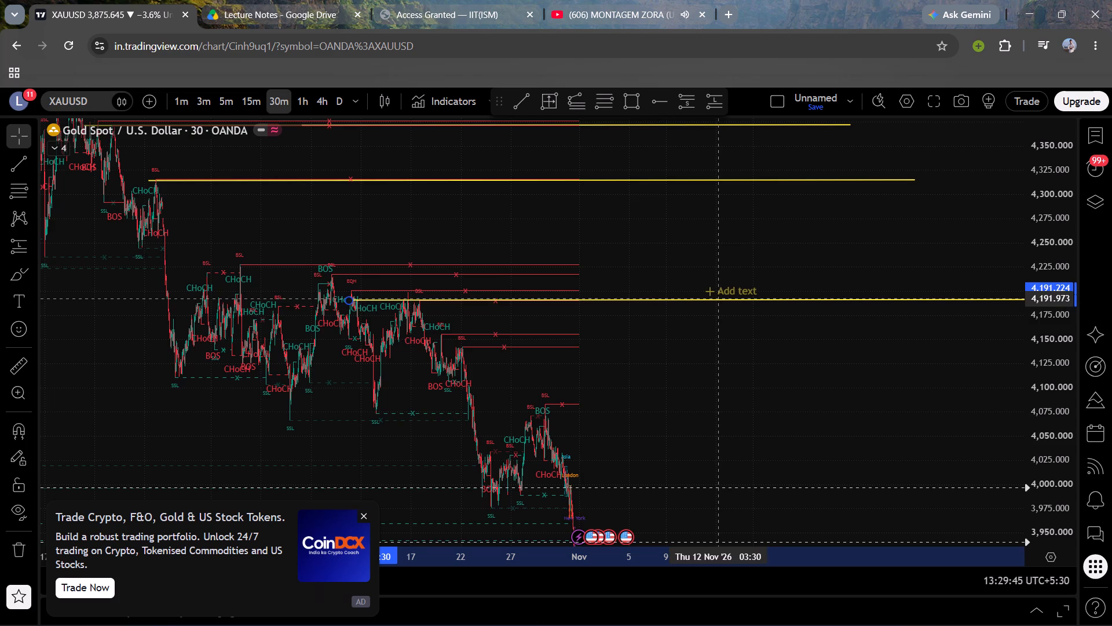
Clone the trend line at about 4,191 and place the copy at about 4,227, starting at the early-October swing high.
left_click_drag(727, 364, 686, 319)
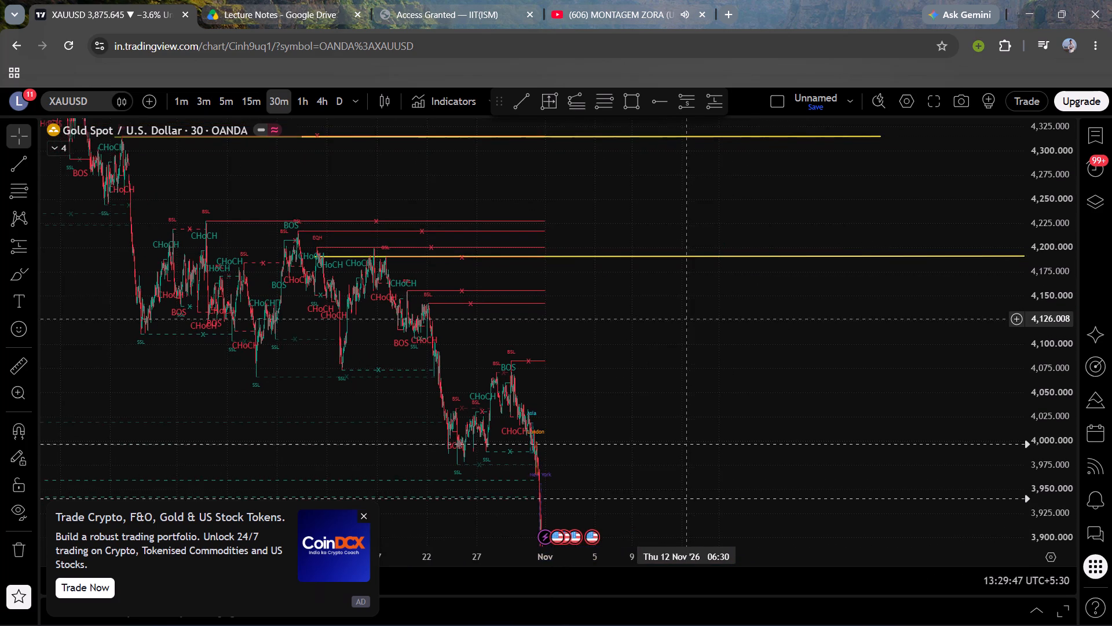
left_click_drag(686, 319, 671, 270)
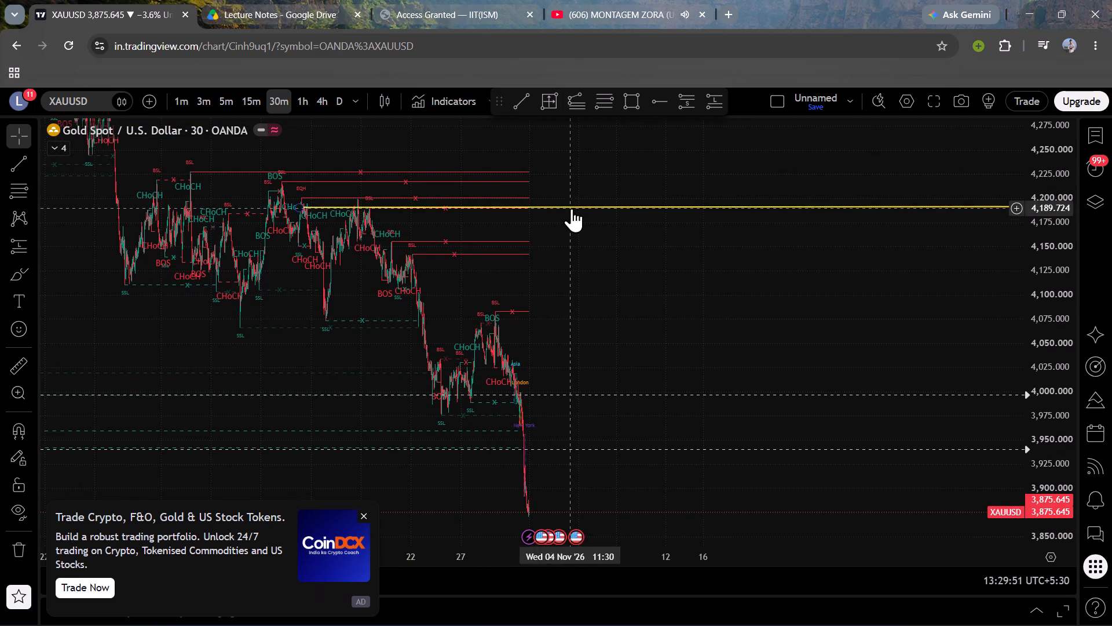
right_click(578, 207)
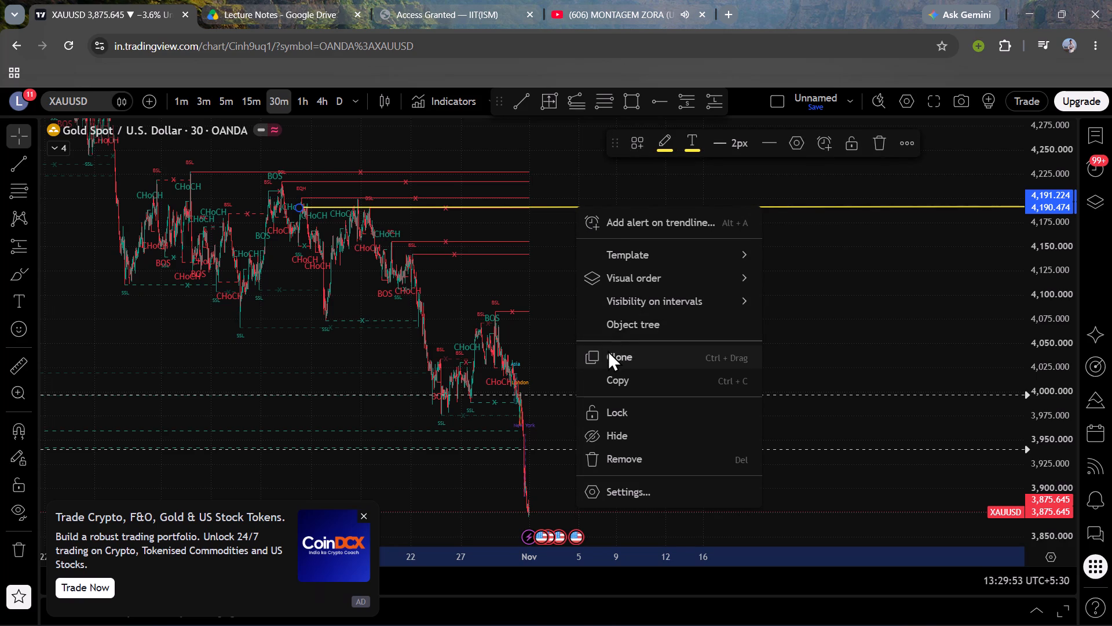
left_click(608, 350)
left_click_drag(583, 180, 517, 180)
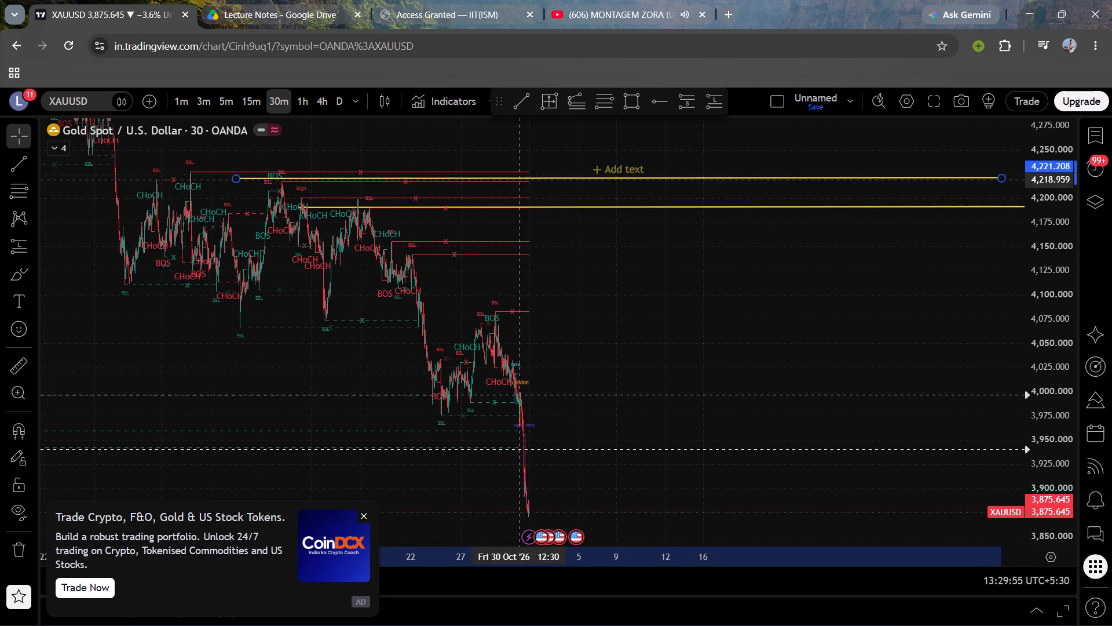
left_click_drag(517, 180, 460, 174)
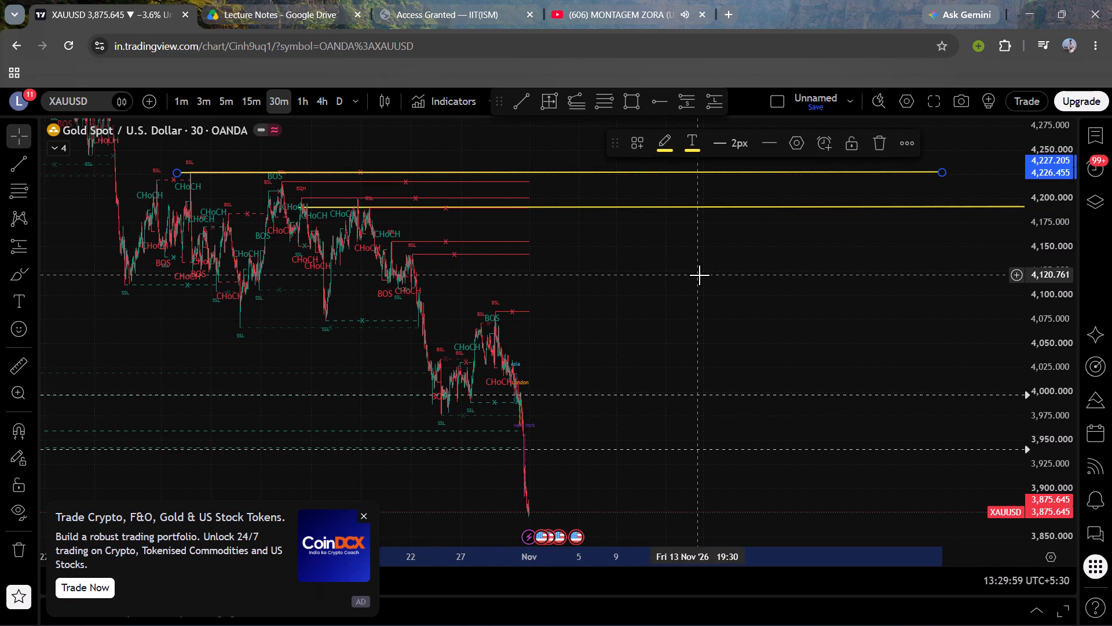
Examine the marked levels from about 4,435 downward and the price swings below the 4,191 line to the latest candles.
left_click_drag(699, 275, 653, 258)
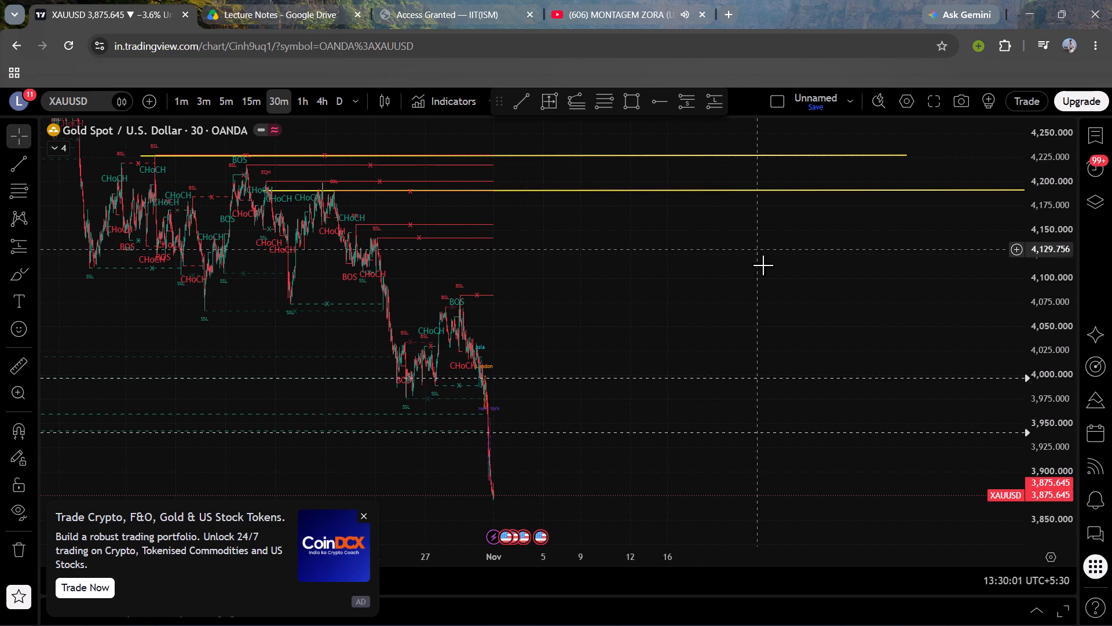
left_click_drag(765, 268, 807, 450)
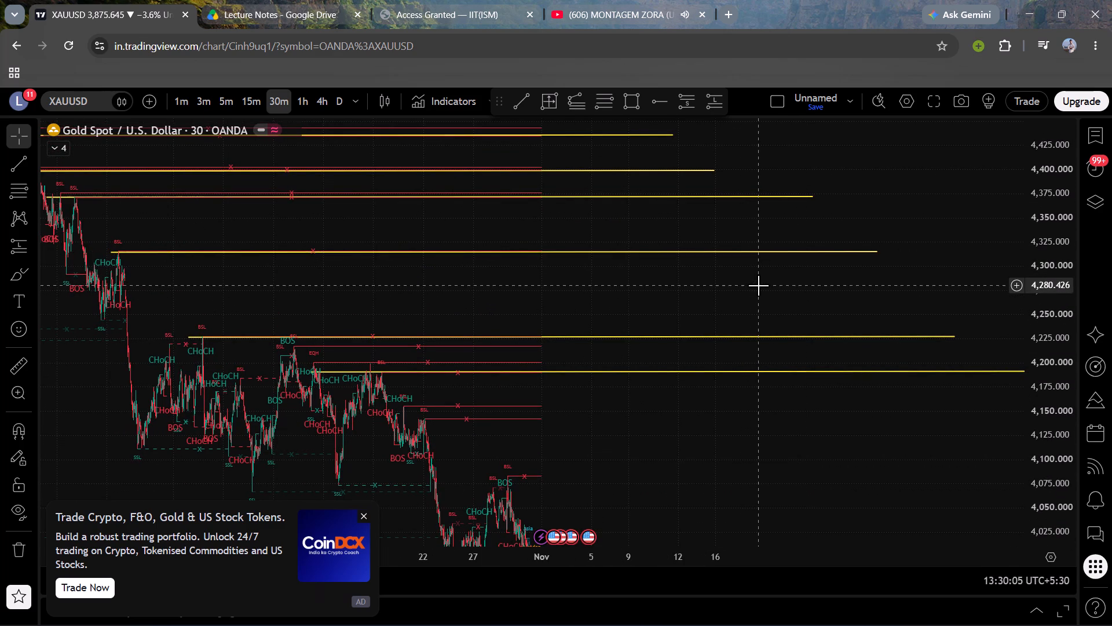
left_click_drag(758, 285, 1030, 294)
scroll(975, 290, "up", 3)
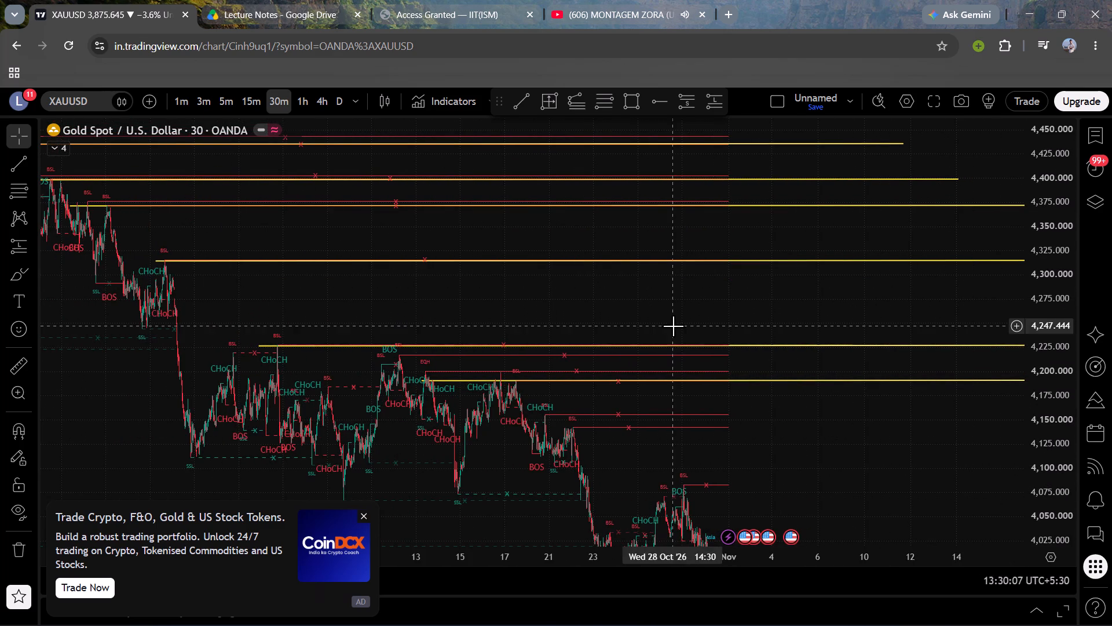
left_click_drag(650, 312, 585, 195)
left_click_drag(737, 380, 701, 275)
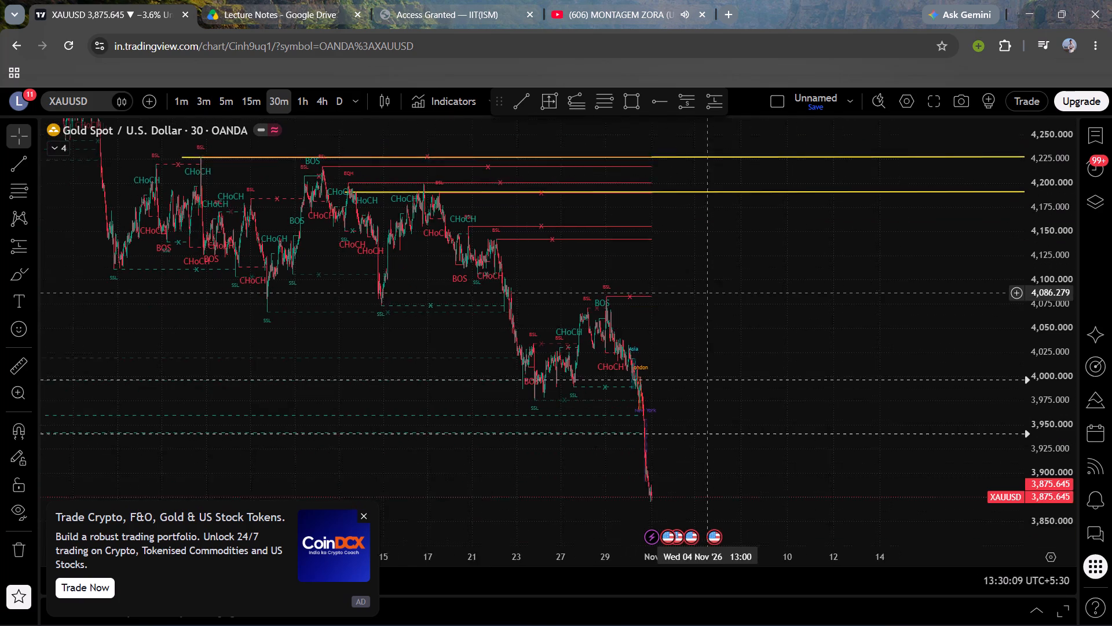
left_click_drag(701, 275, 688, 241)
left_click_drag(711, 266, 668, 332)
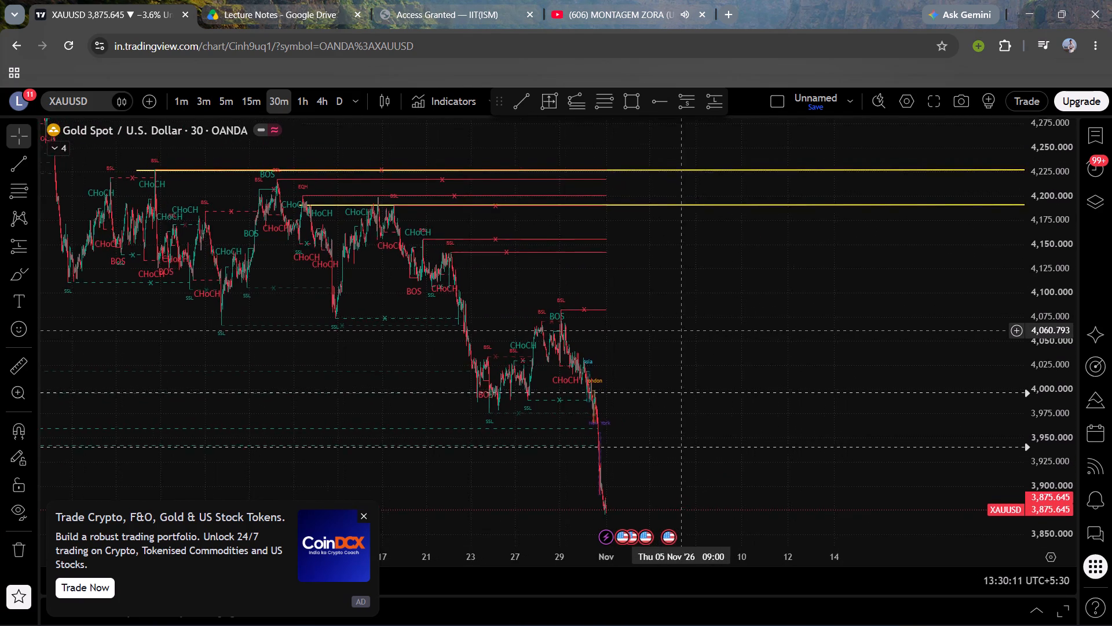
left_click_drag(668, 332, 644, 332)
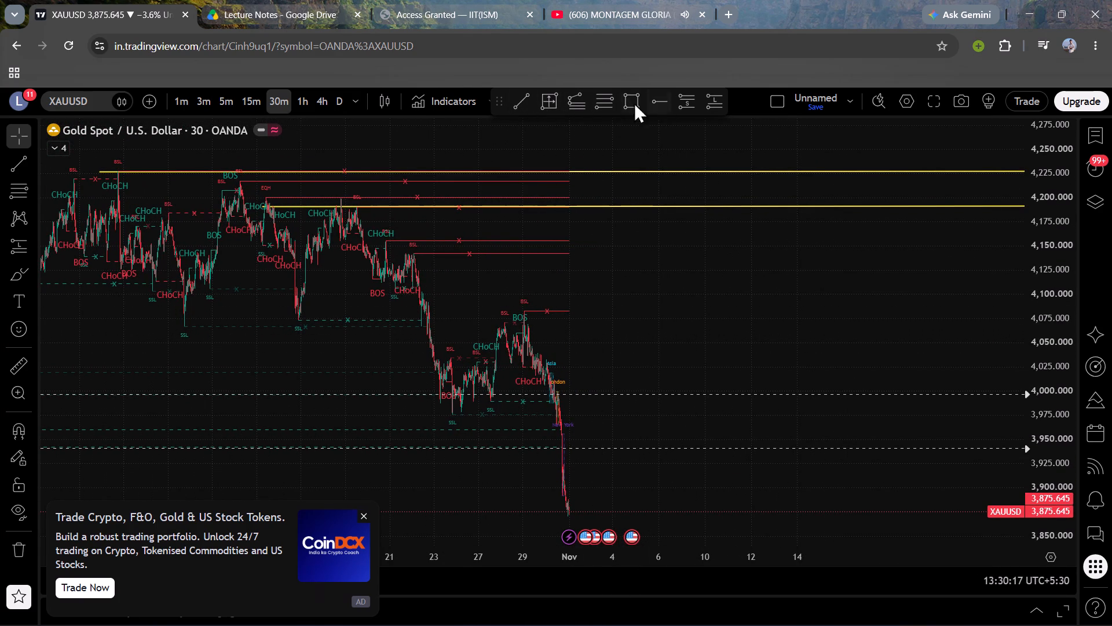
Clone the trend line at about 4,227 and place the copy at about 4,074, from the mid-October low through the late-October highs.
right_click(613, 171)
left_click(692, 314)
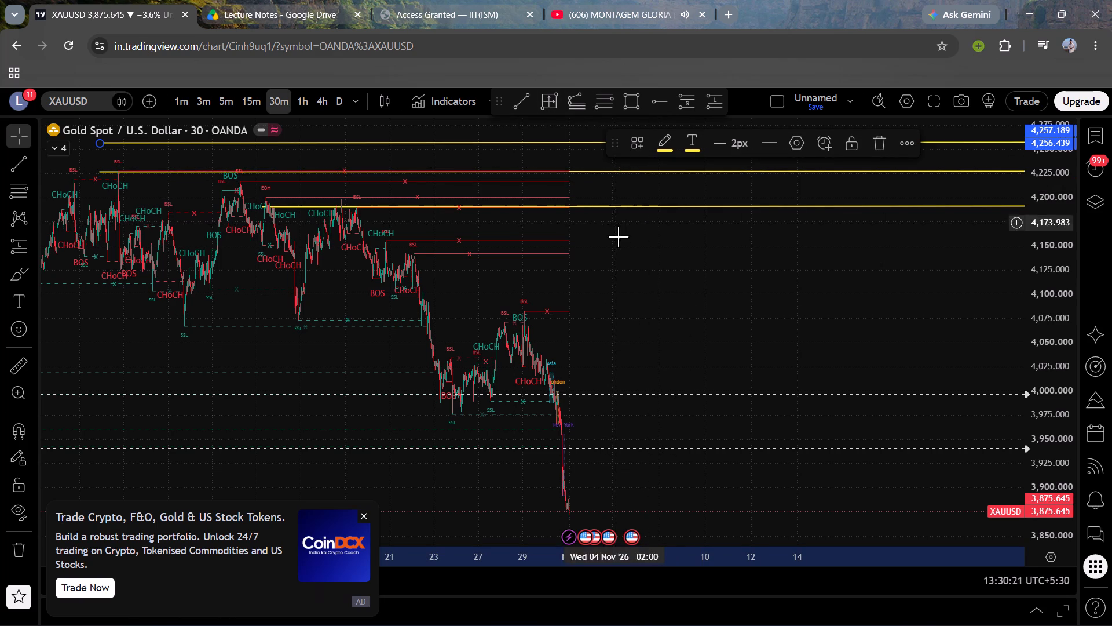
left_click_drag(506, 144, 484, 322)
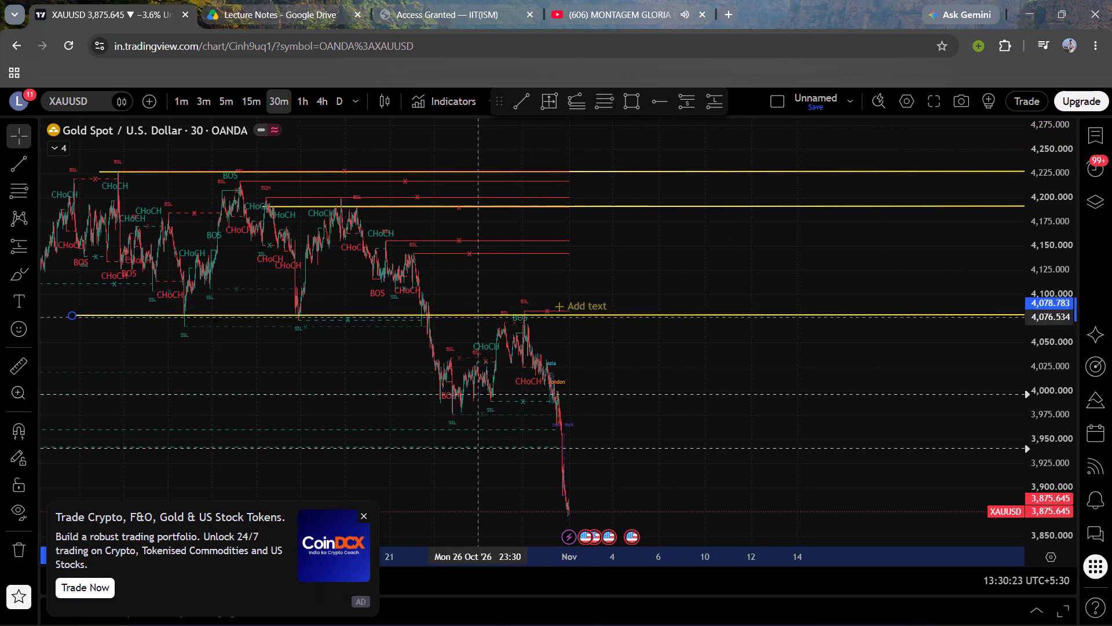
left_click_drag(484, 322, 683, 321)
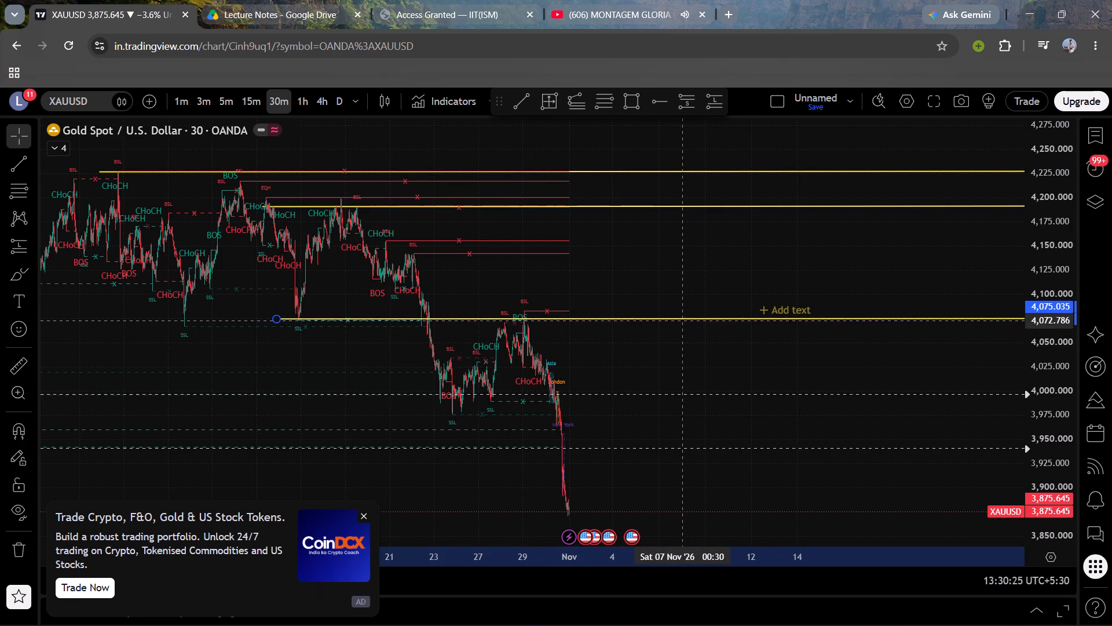
left_click_drag(683, 321, 686, 321)
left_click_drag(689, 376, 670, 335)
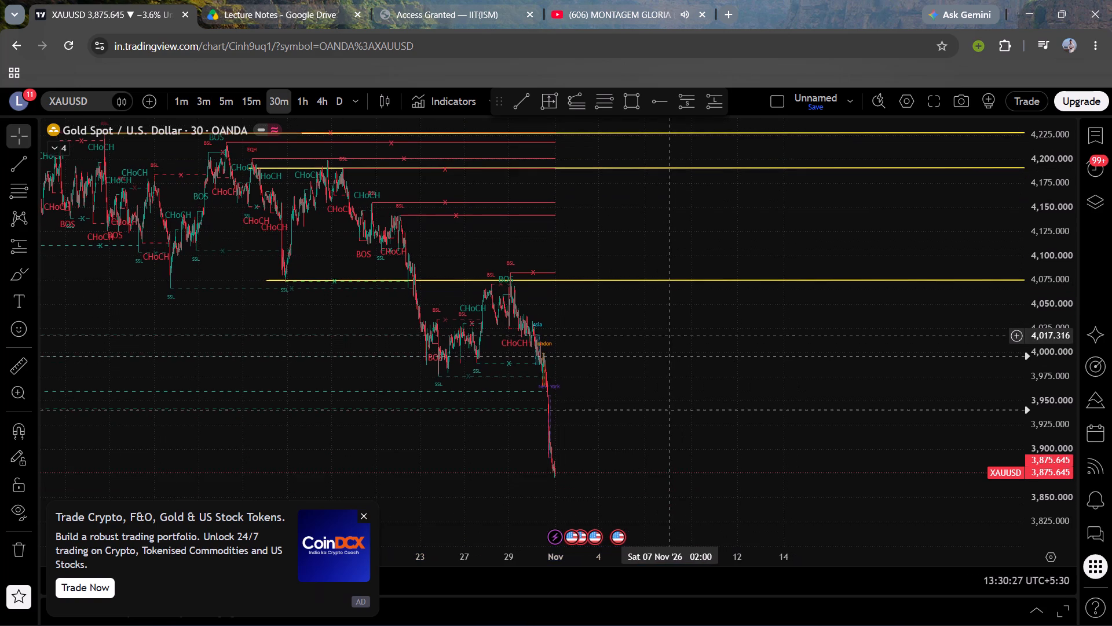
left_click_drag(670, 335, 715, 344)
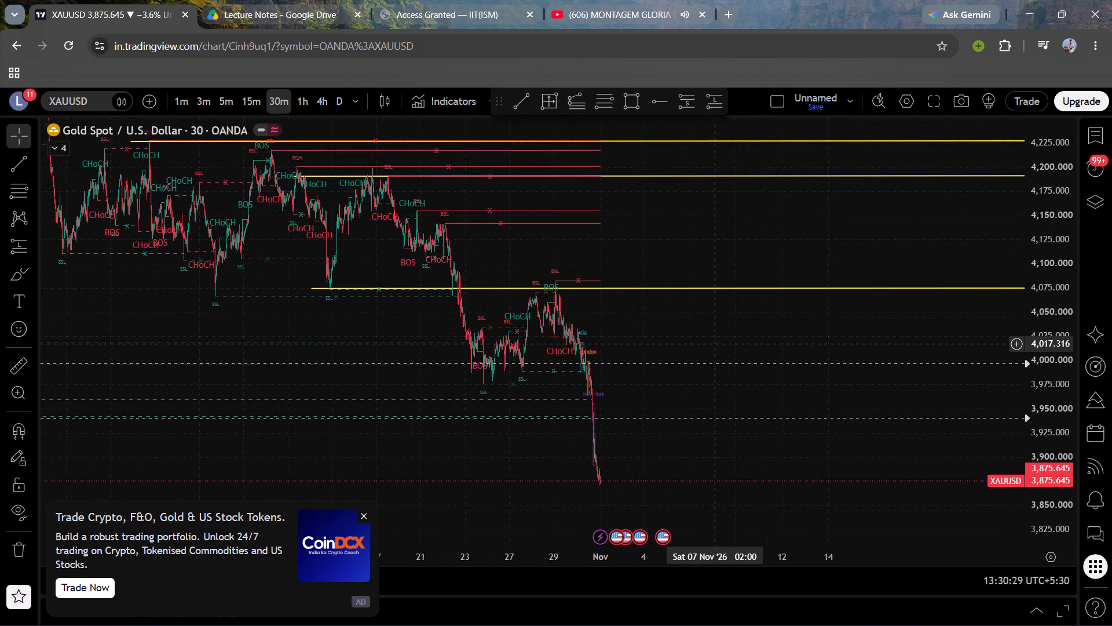
Draw a near-horizontal trend line at about 4,141 through the late-October swing high, extending well past the latest candles.
left_click_drag(715, 344, 715, 347)
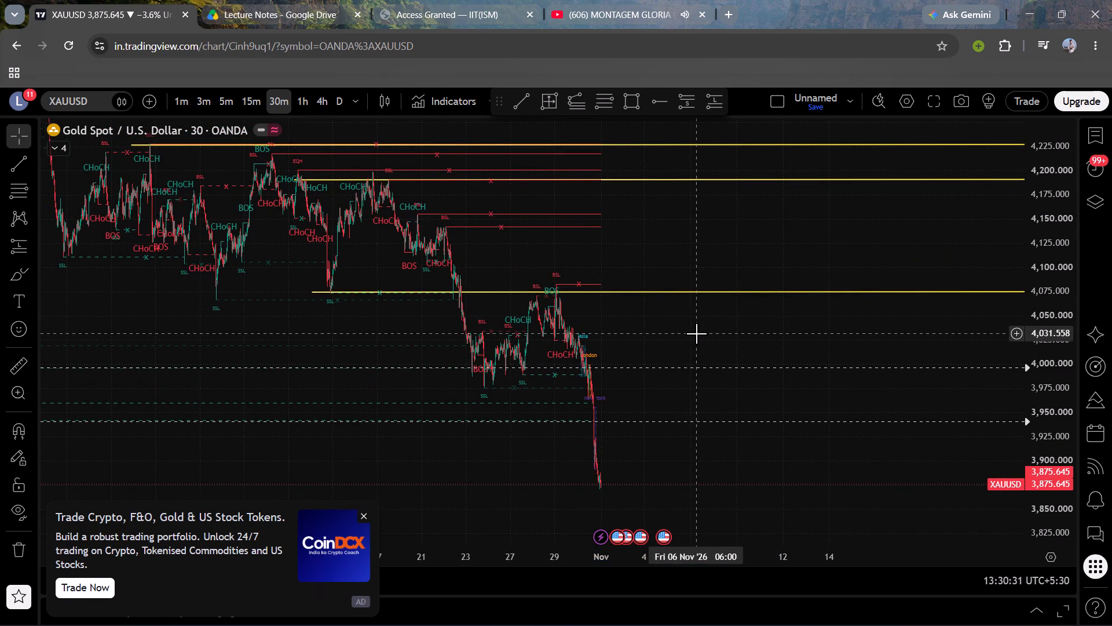
left_click_drag(676, 261, 657, 277)
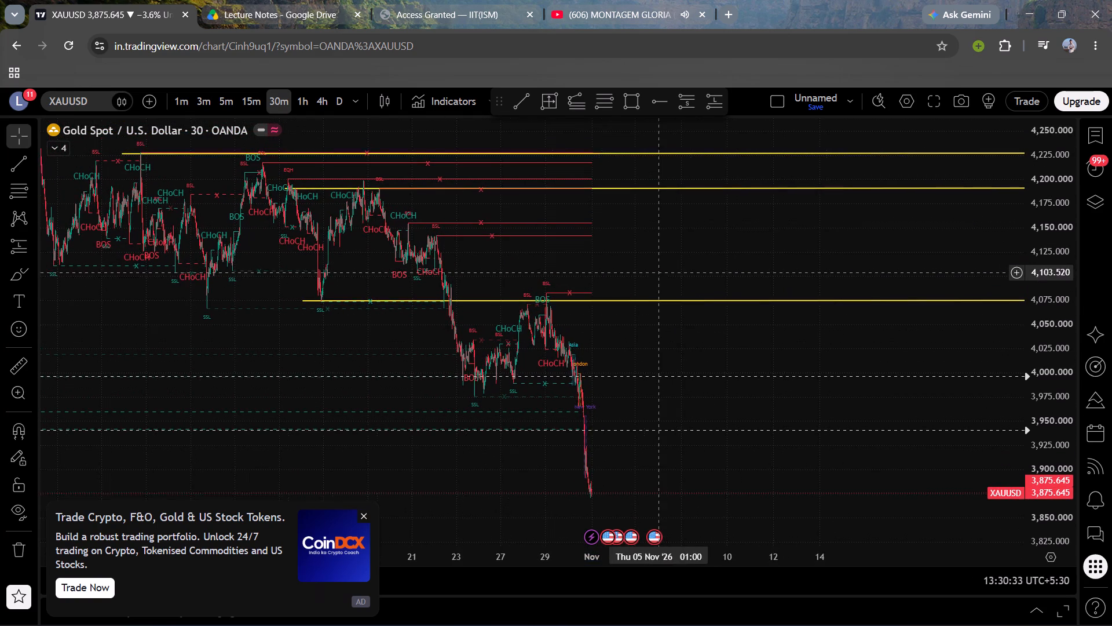
left_click_drag(657, 277, 655, 283)
scroll(655, 283, "up", 1)
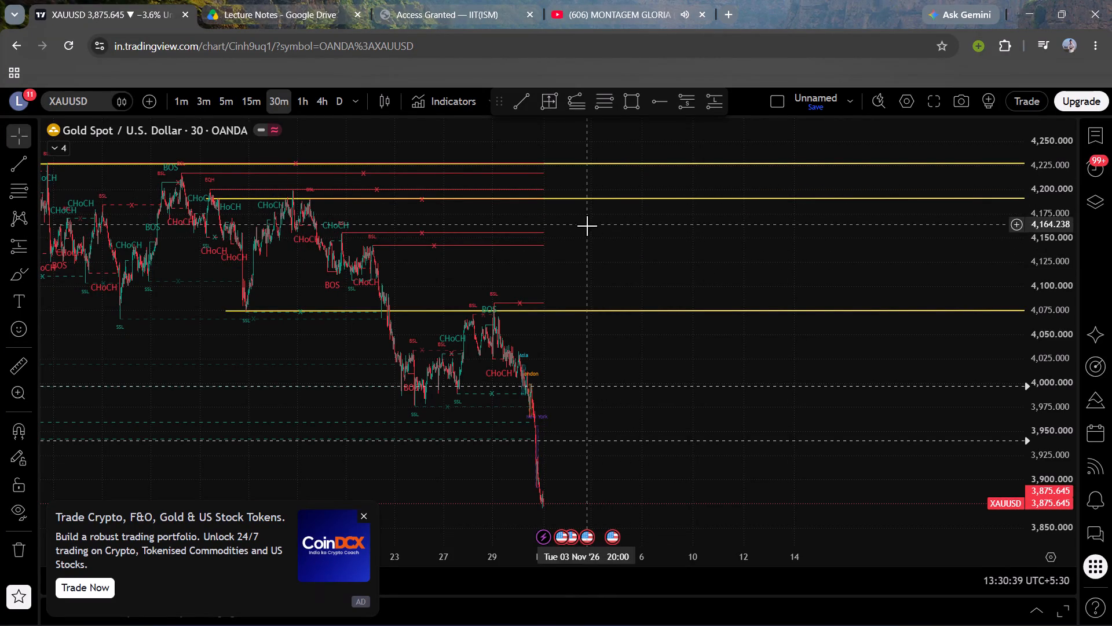
right_click(556, 310)
left_click(641, 239)
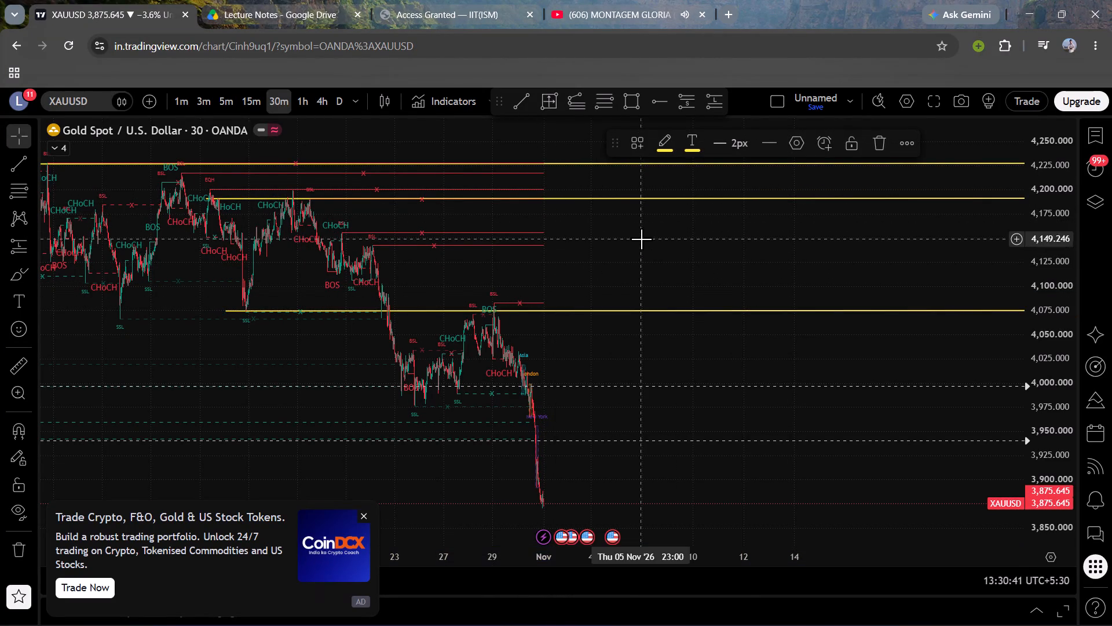
left_click(521, 101)
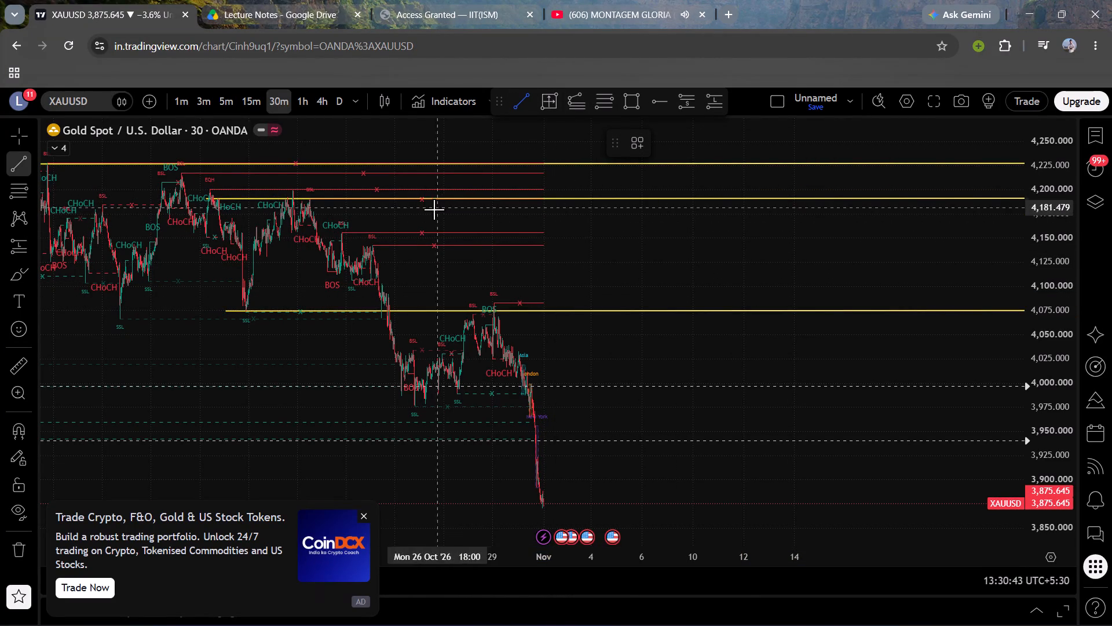
left_click_drag(347, 246, 353, 246)
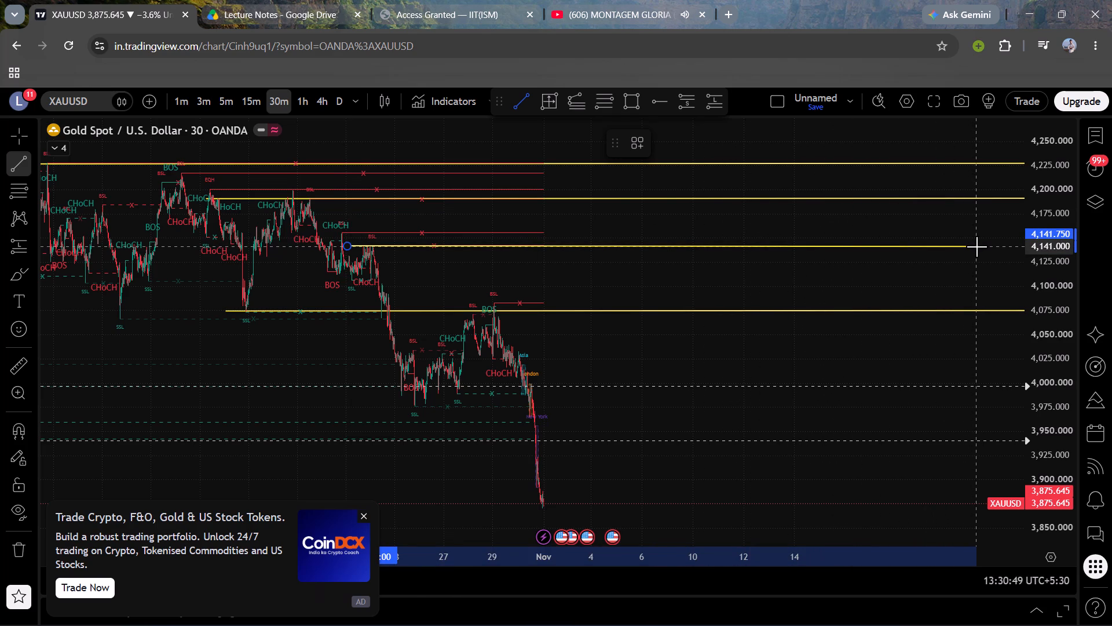
left_click(1007, 246)
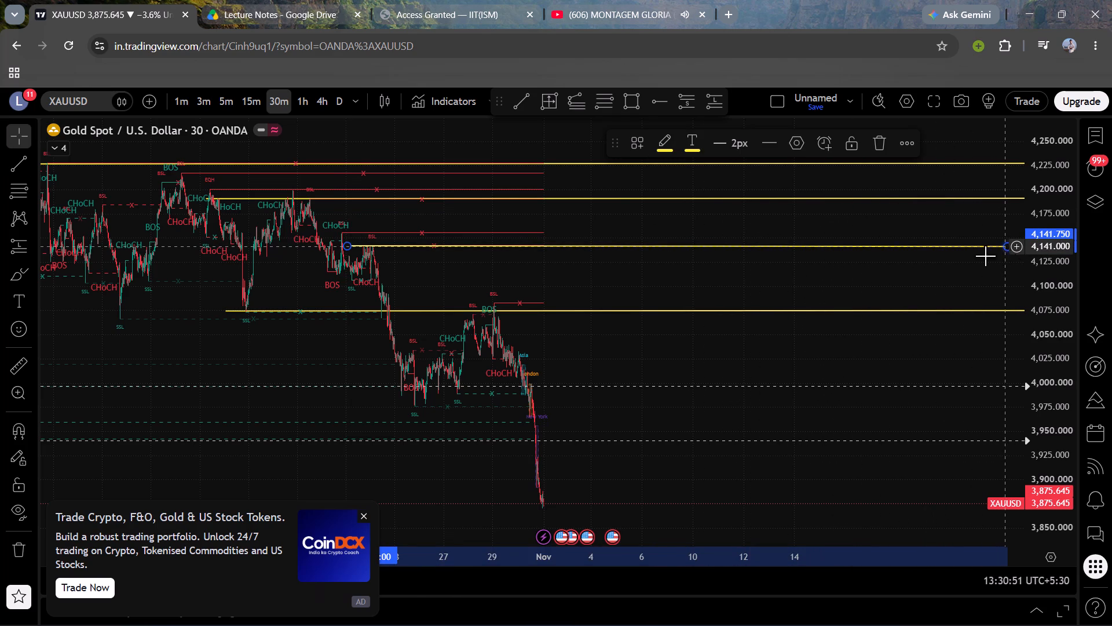
Dismiss the ad banner and switch the XAUUSD chart to the 1-hour timeframe.
left_click_drag(861, 281, 893, 155)
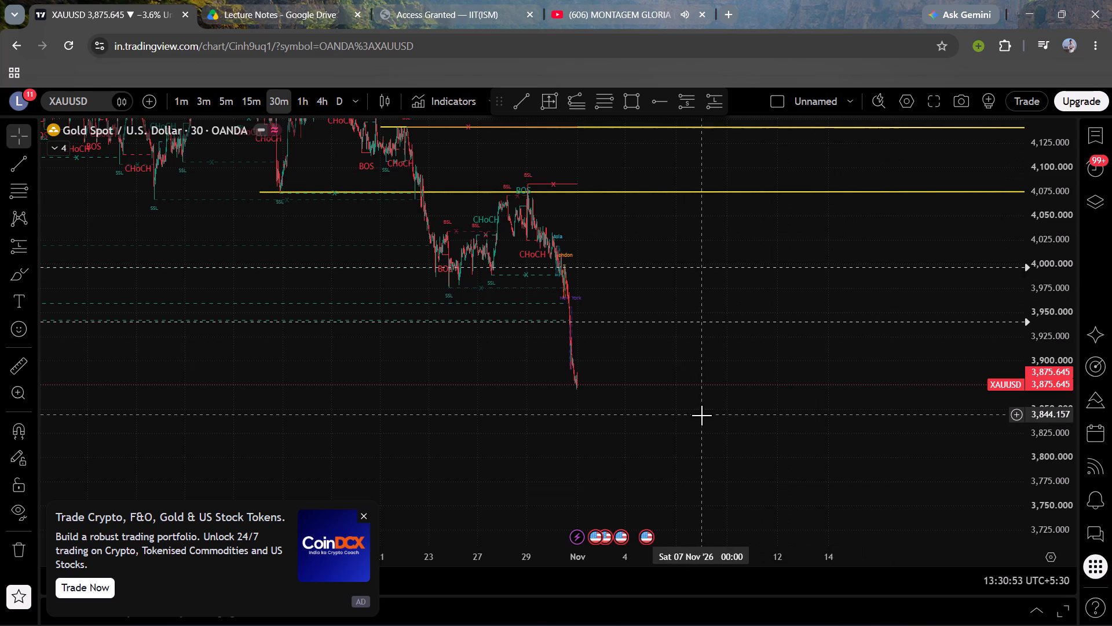
scroll(578, 411, "down", 3)
left_click_drag(490, 408, 637, 436)
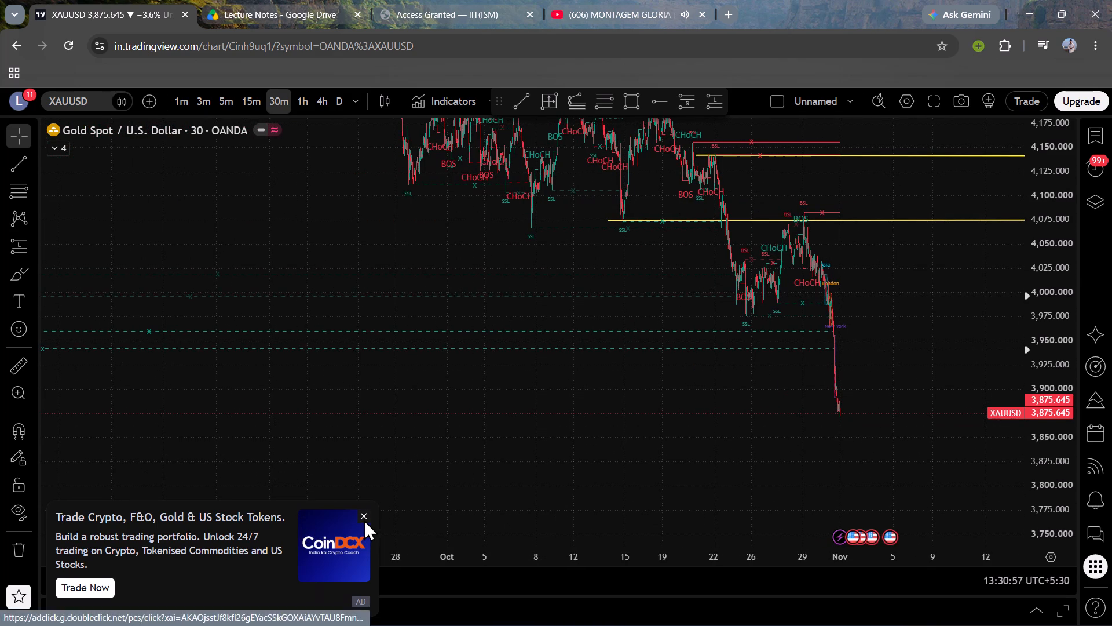
left_click(365, 516)
left_click_drag(405, 504, 339, 258)
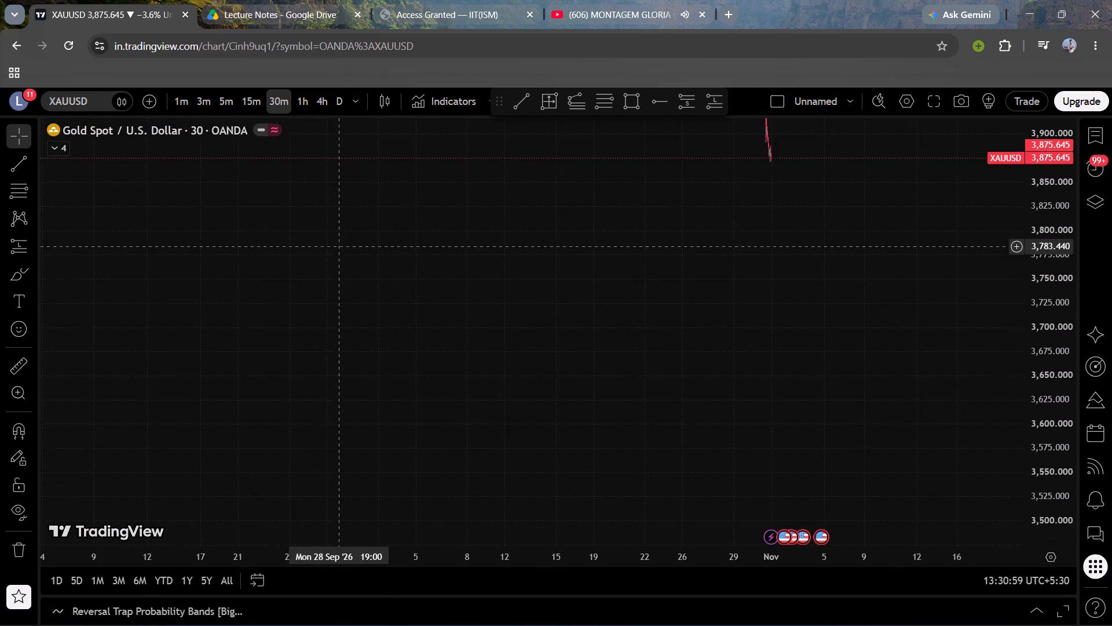
left_click_drag(339, 258, 340, 259)
left_click(307, 105)
Place a horizontal ray at about 3,625 starting at the mid-September 2025 swing low.
scroll(465, 345, "up", 2)
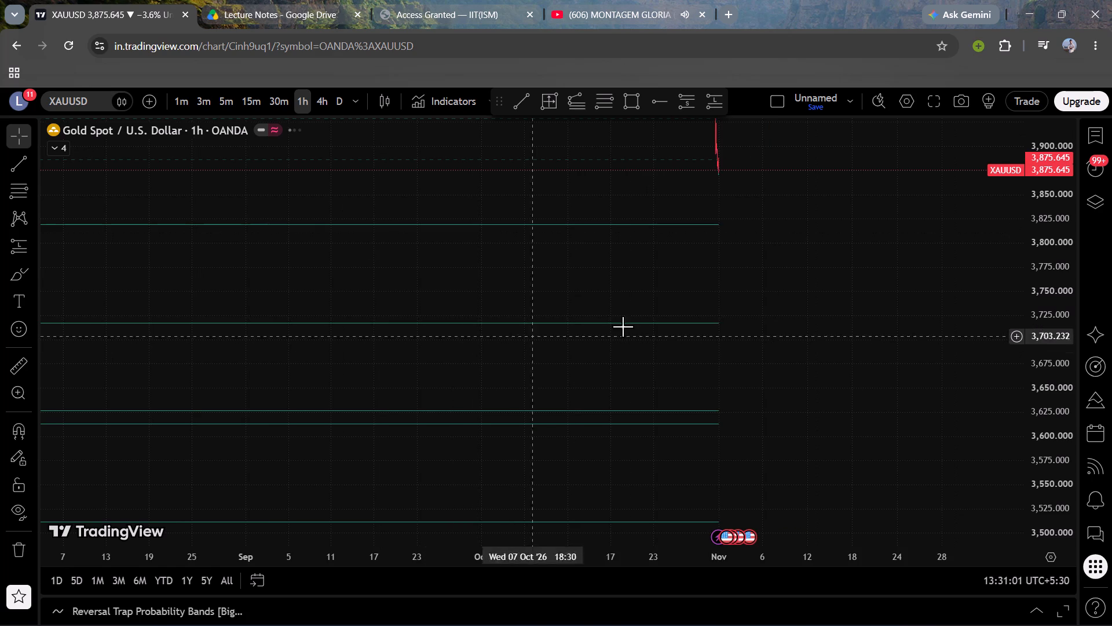
scroll(624, 419, "down", 8)
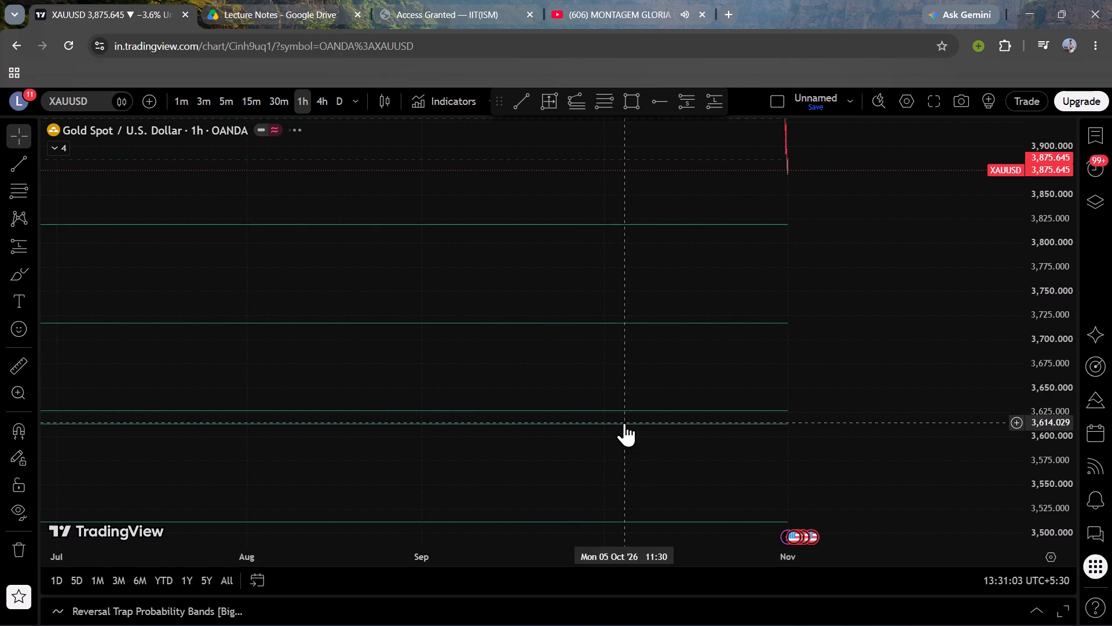
scroll(624, 423, "down", 1)
left_click_drag(400, 412, 781, 413)
scroll(502, 414, "right", 9)
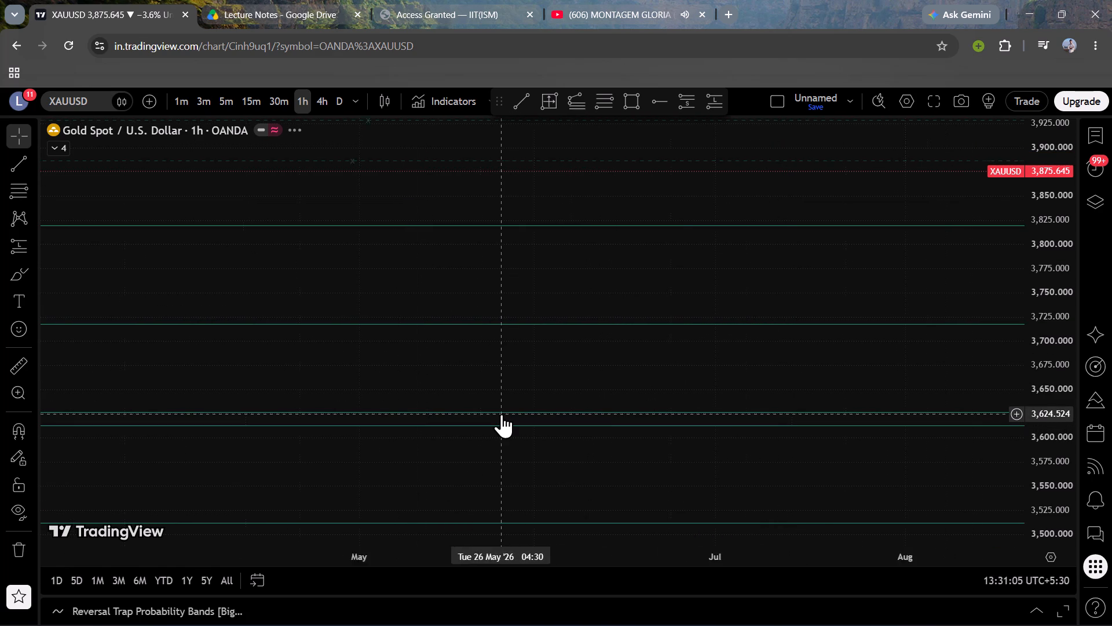
scroll(502, 414, "right", 5)
left_click_drag(538, 382, 537, 380)
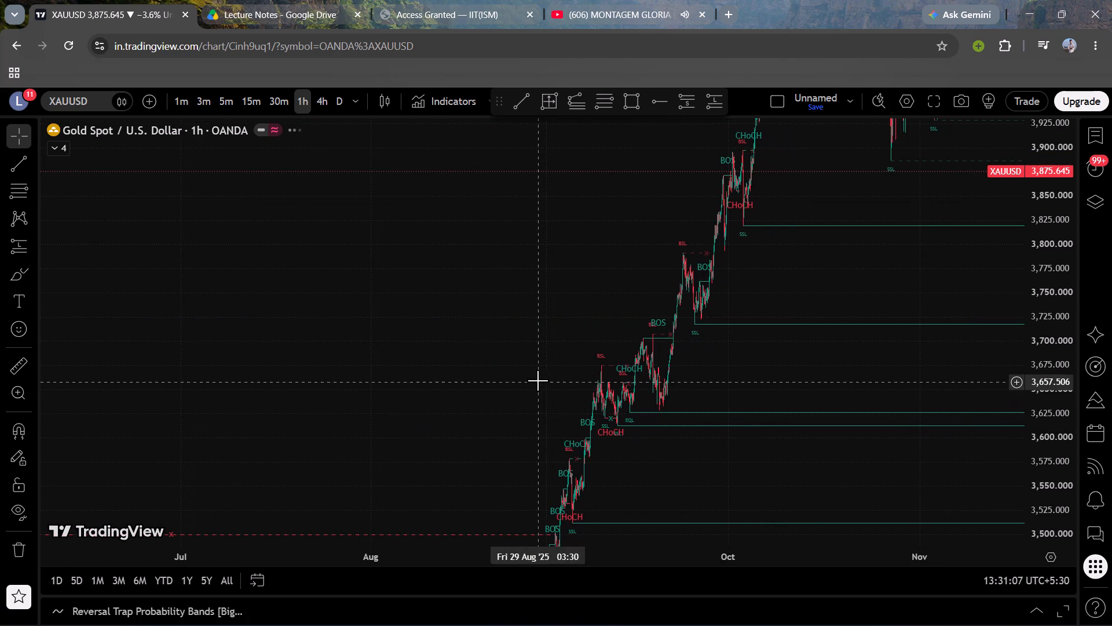
left_click_drag(537, 380, 284, 224)
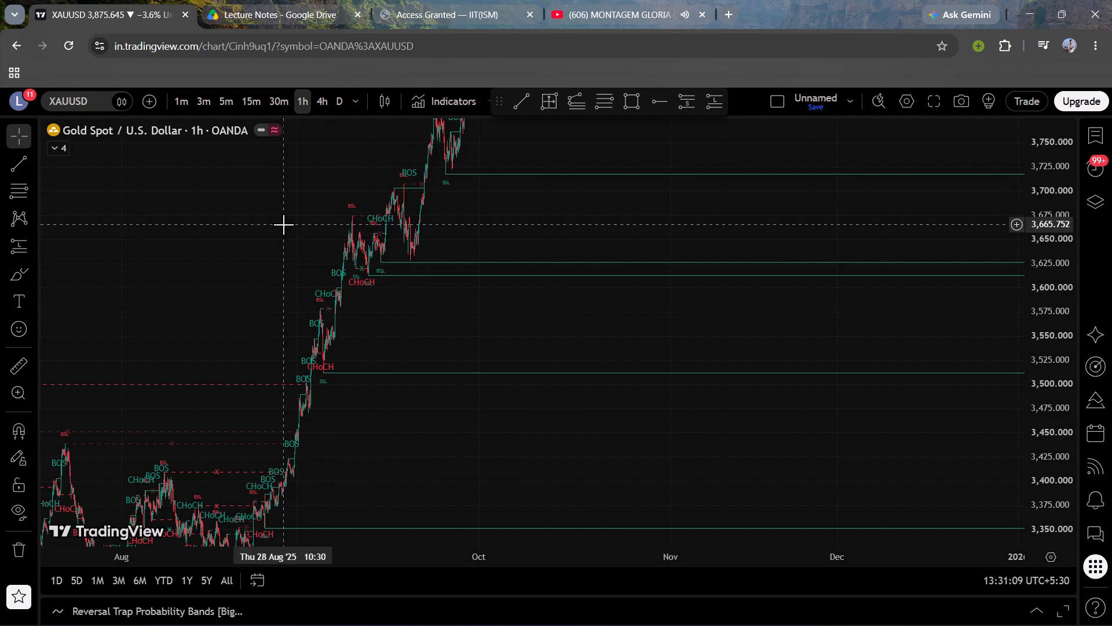
left_click(657, 99)
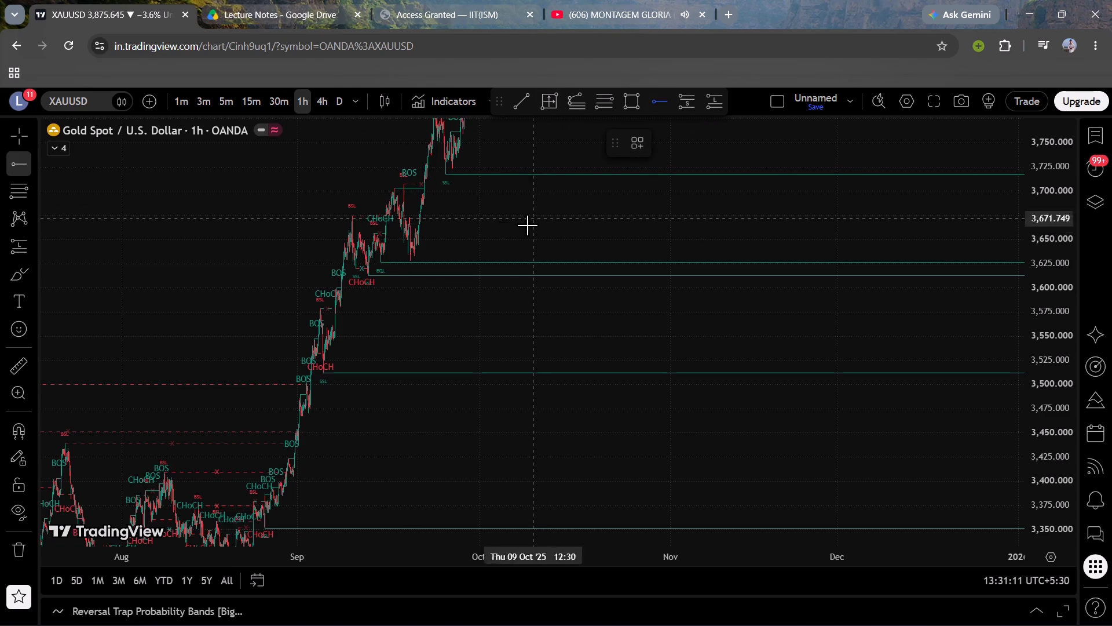
left_click(371, 263)
right_click(554, 316)
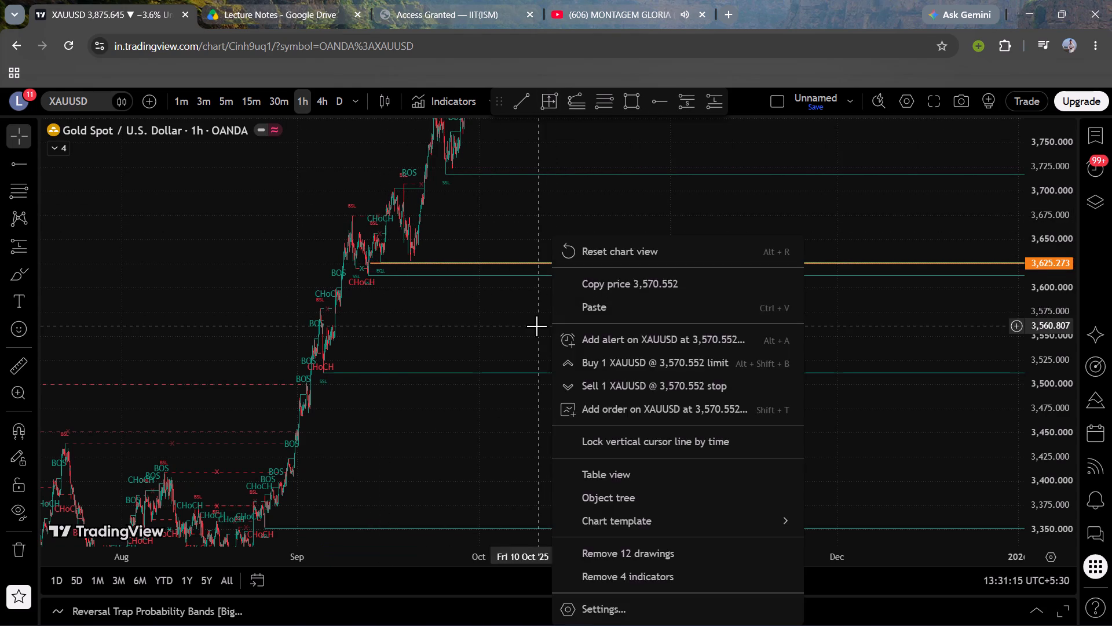
Place a horizontal ray at about 3,409 starting at the early-August 2025 swing high.
left_click_drag(536, 326, 649, 129)
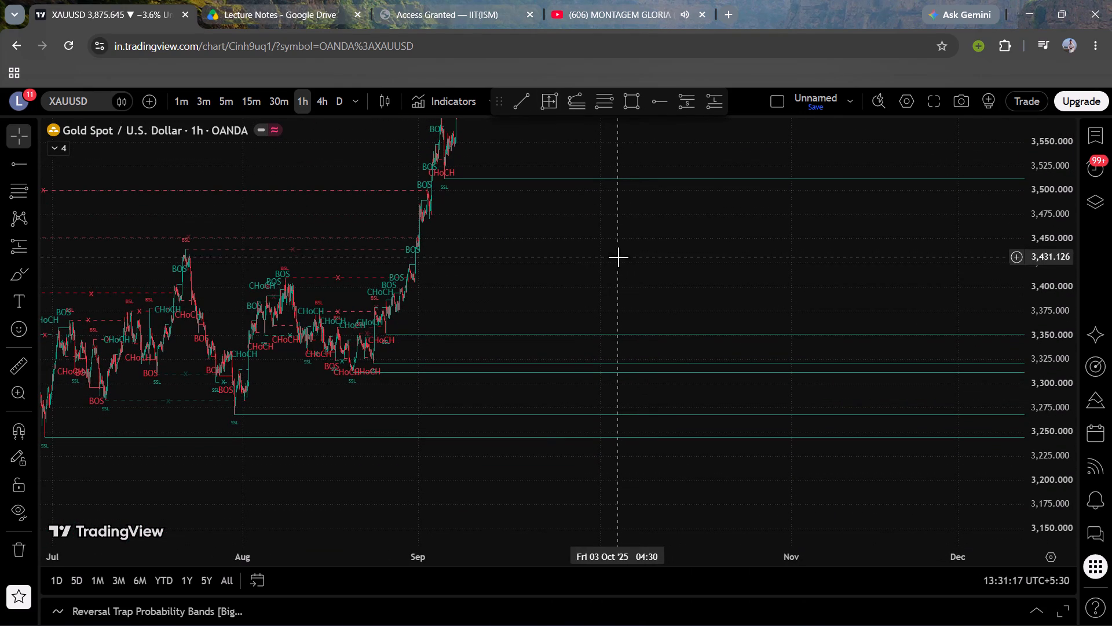
scroll(587, 272, "down", 1)
left_click_drag(538, 278, 603, 278)
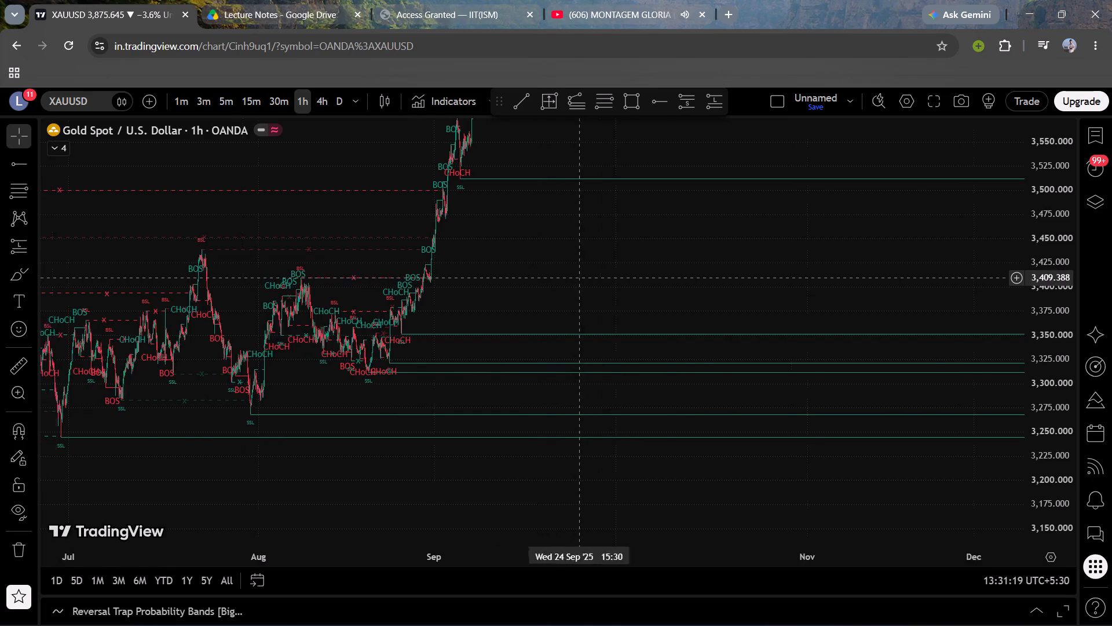
left_click_drag(603, 278, 693, 323)
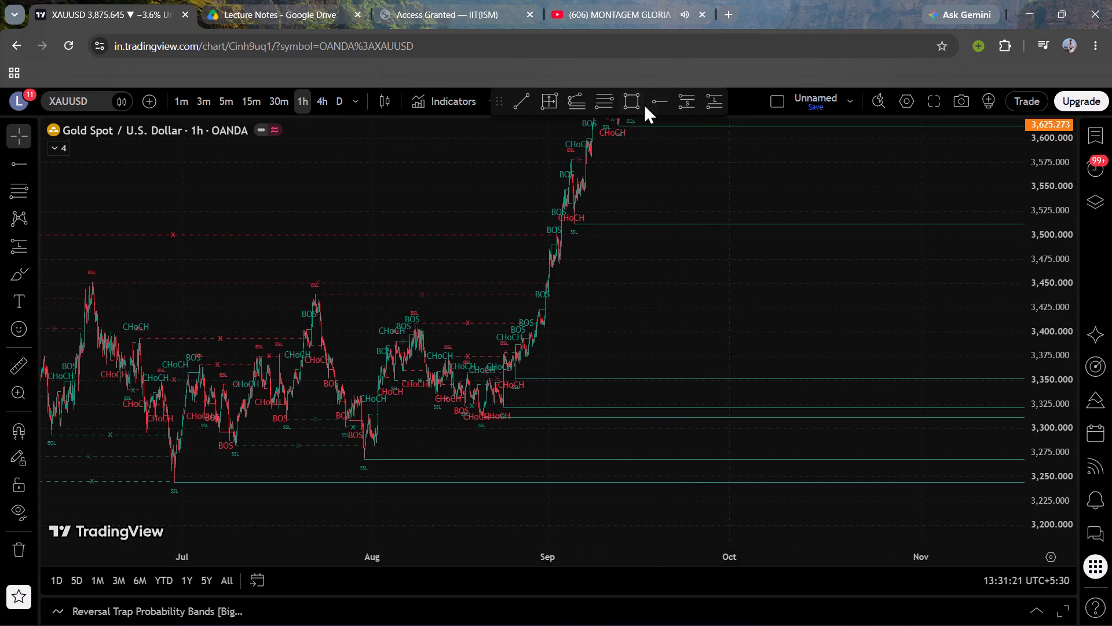
left_click(650, 102)
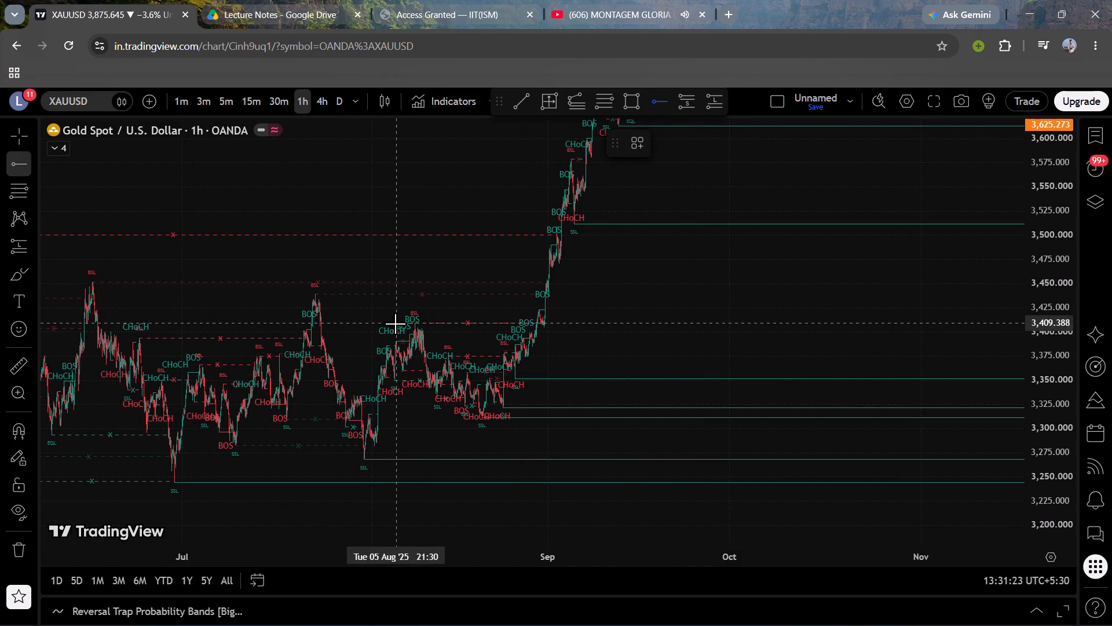
left_click(405, 323)
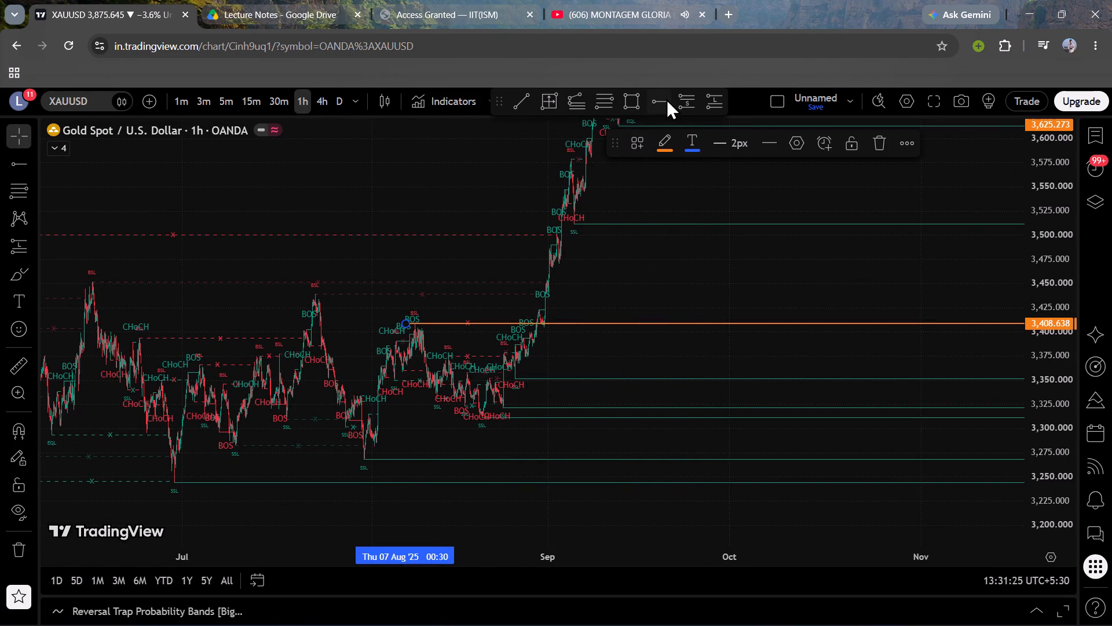
Place a horizontal ray at about 3,322 starting at the mid-August 2025 swing lows.
left_click(666, 99)
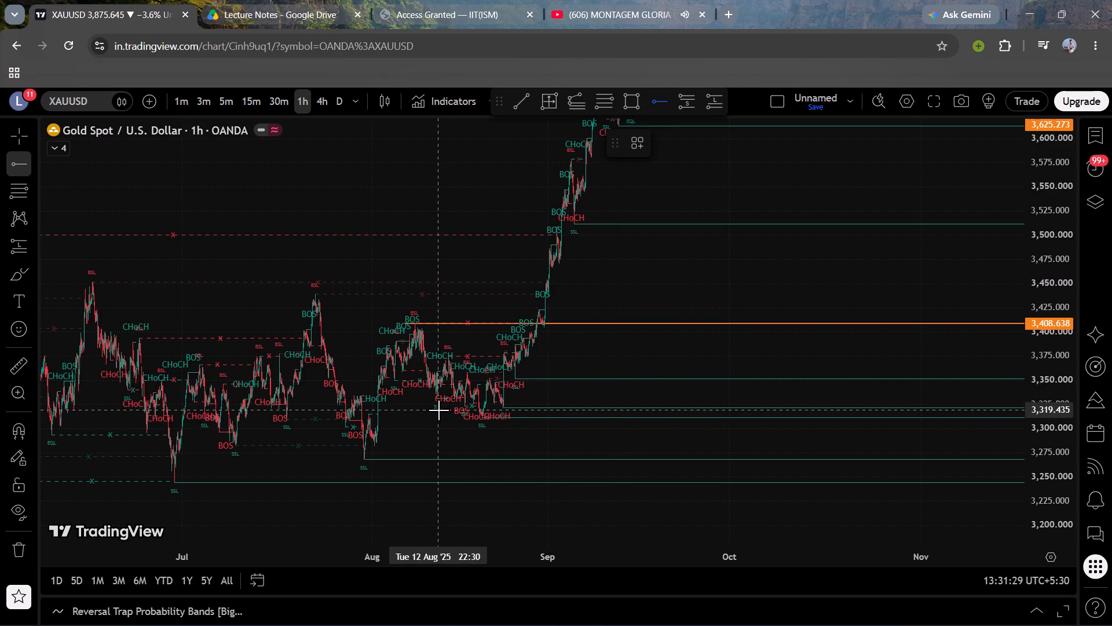
left_click(471, 407)
Examine the June to September 2025 swings around and below the 3,409 and 3,322 rays.
left_click_drag(679, 356, 650, 356)
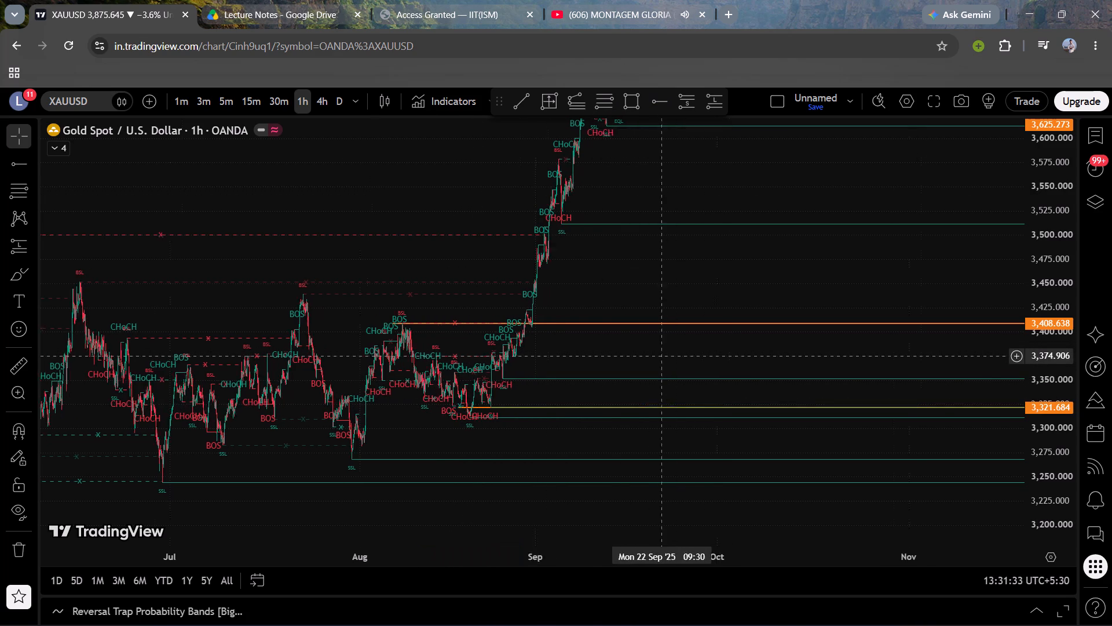
left_click_drag(650, 356, 453, 357)
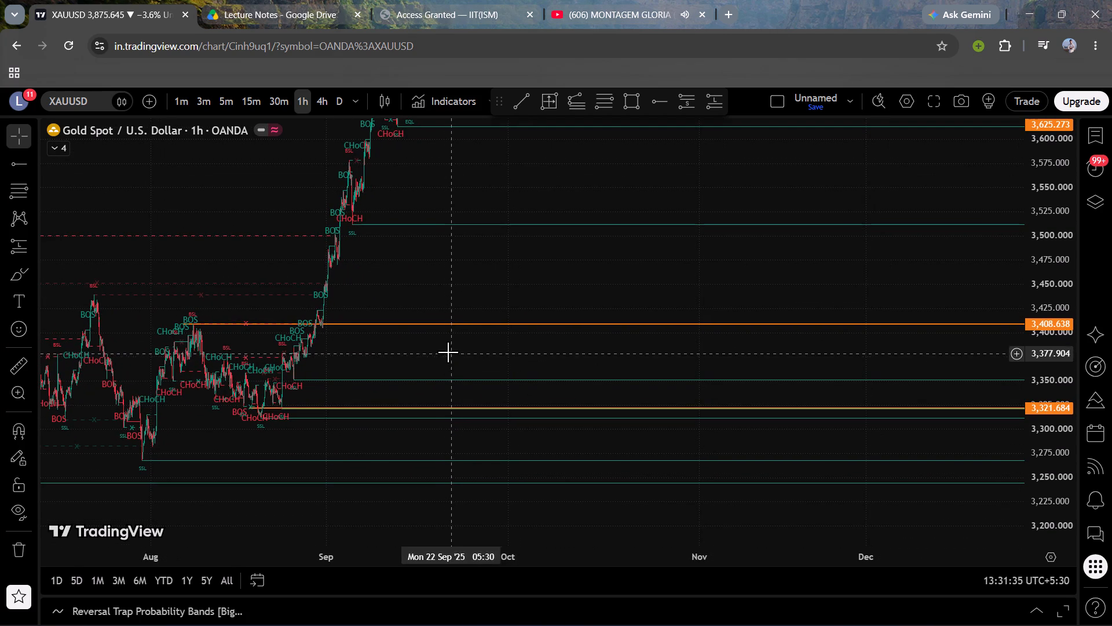
left_click_drag(546, 347, 409, 333)
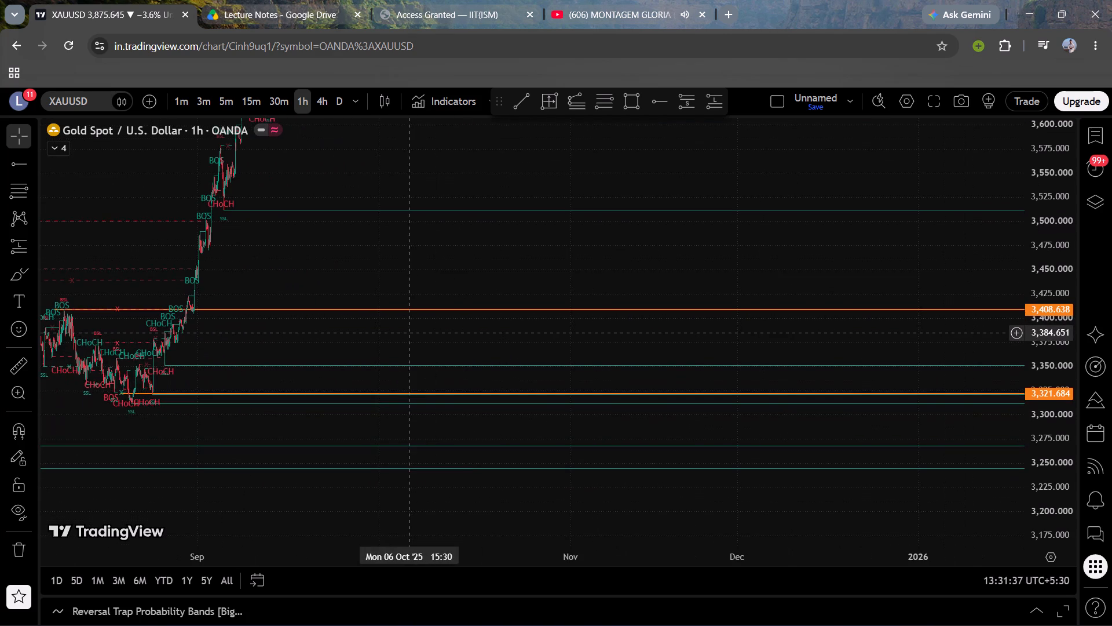
left_click_drag(409, 333, 711, 242)
scroll(736, 383, "down", 5)
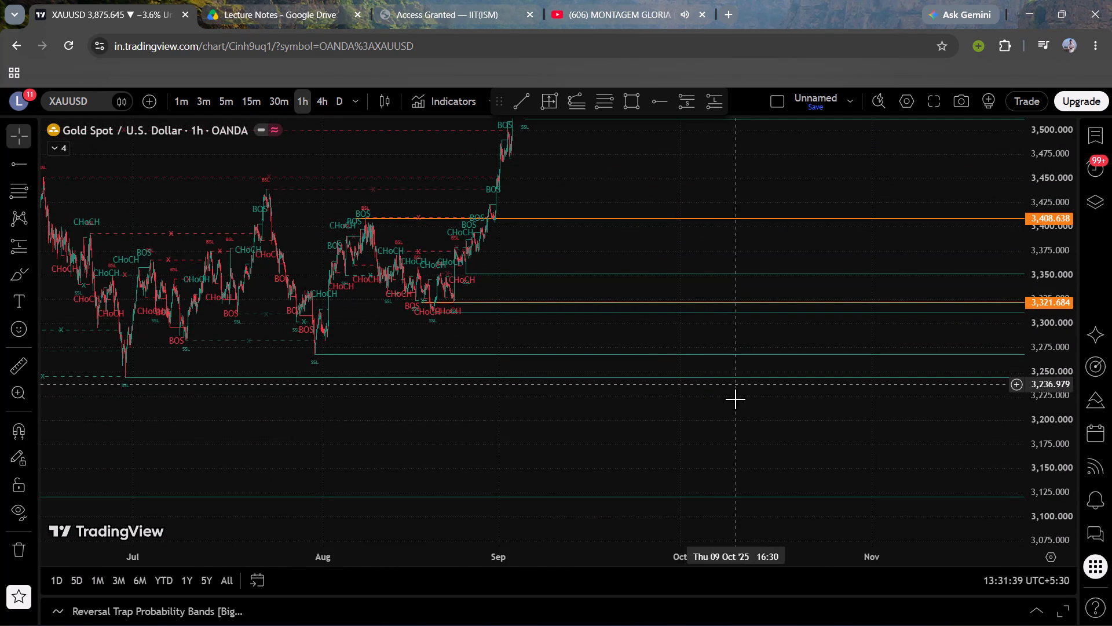
scroll(671, 468, "down", 3)
left_click_drag(627, 443, 897, 449)
left_click_drag(662, 442, 593, 407)
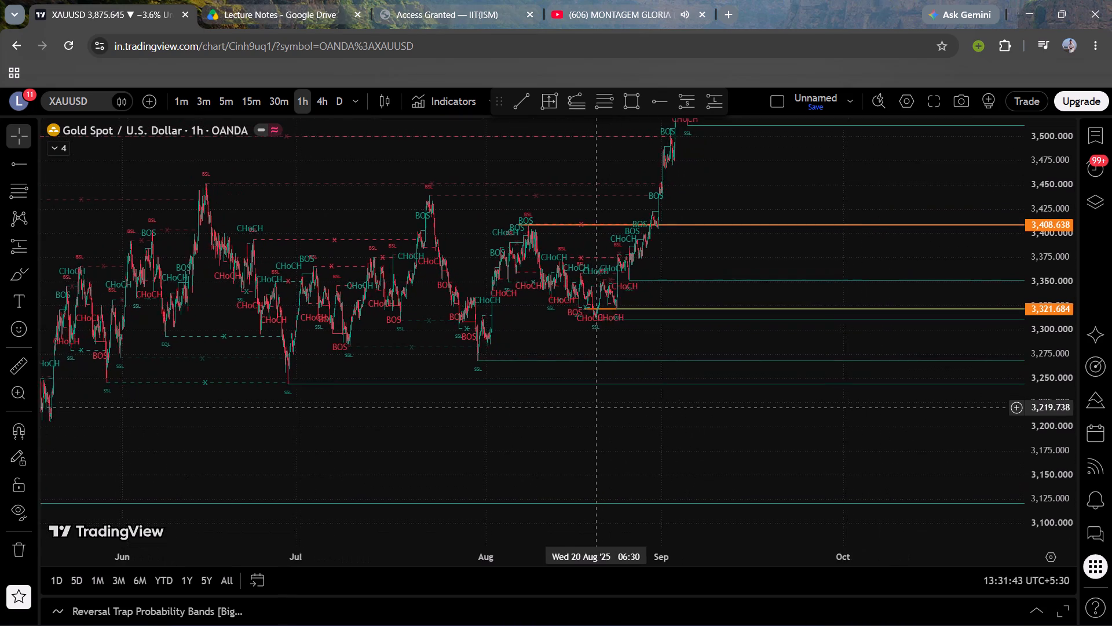
left_click_drag(593, 407, 557, 420)
Examine the 1-hour price action from September 2025 forward to the June 2026 swings.
left_click_drag(711, 403, 480, 527)
left_click_drag(668, 289, 652, 304)
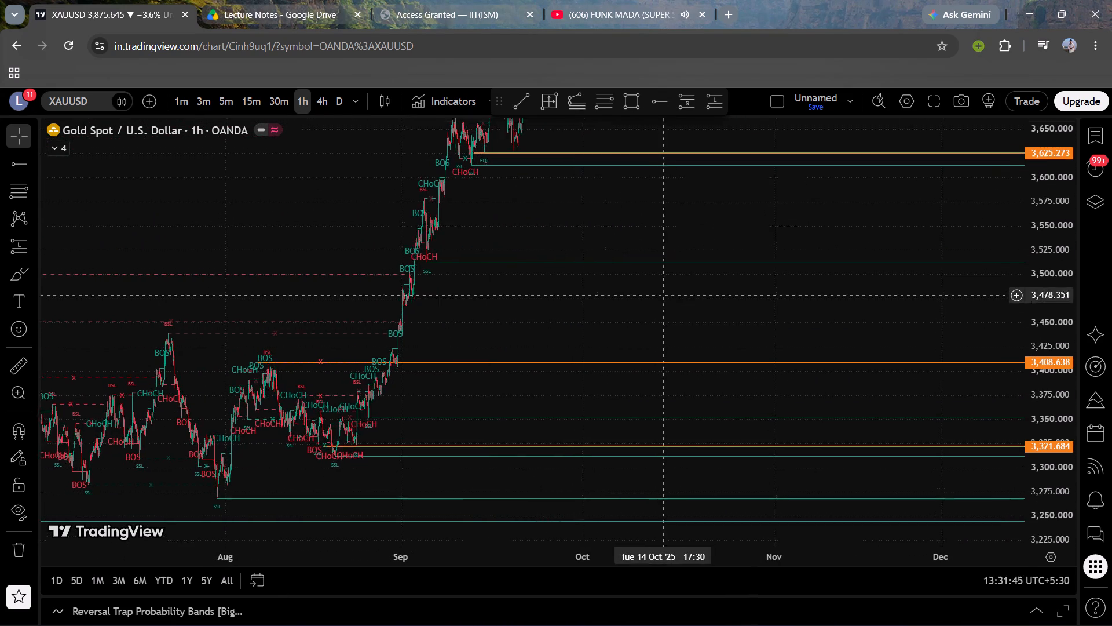
left_click_drag(652, 304, 474, 483)
left_click_drag(589, 421, 488, 470)
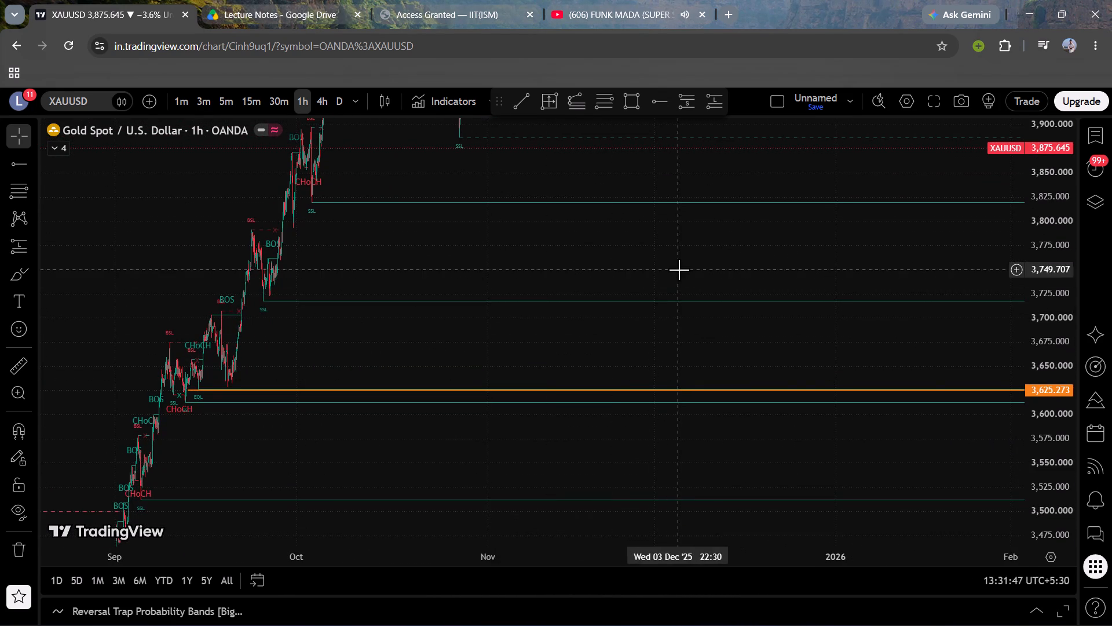
left_click_drag(679, 270, 673, 479)
left_click_drag(702, 327, 409, 490)
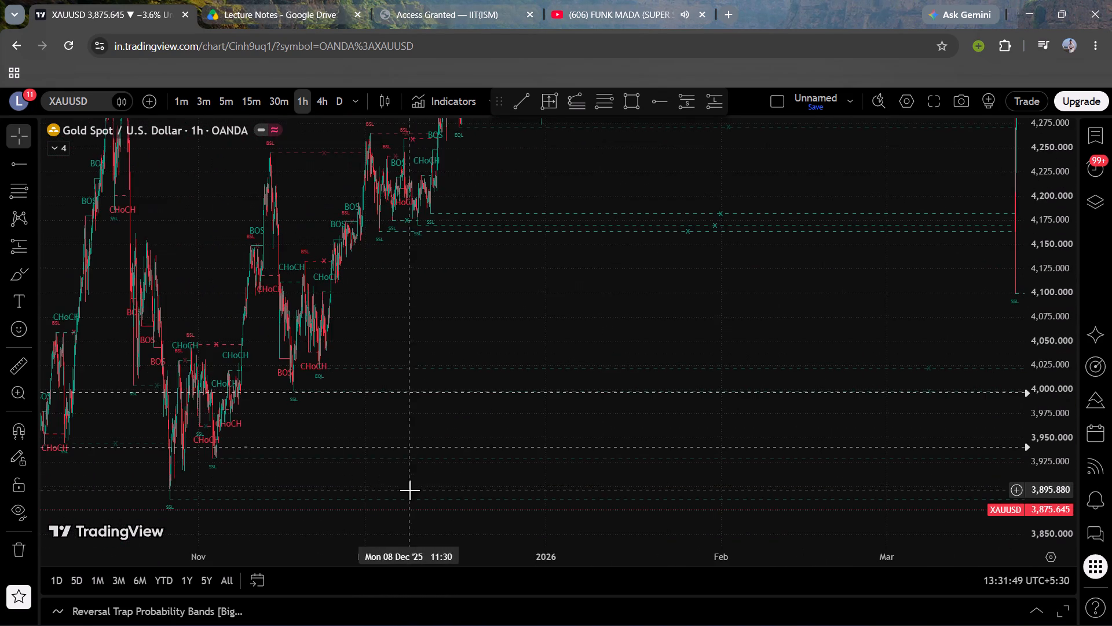
left_click_drag(623, 319, 580, 465)
scroll(603, 425, "up", 2)
left_click_drag(701, 414, 437, 391)
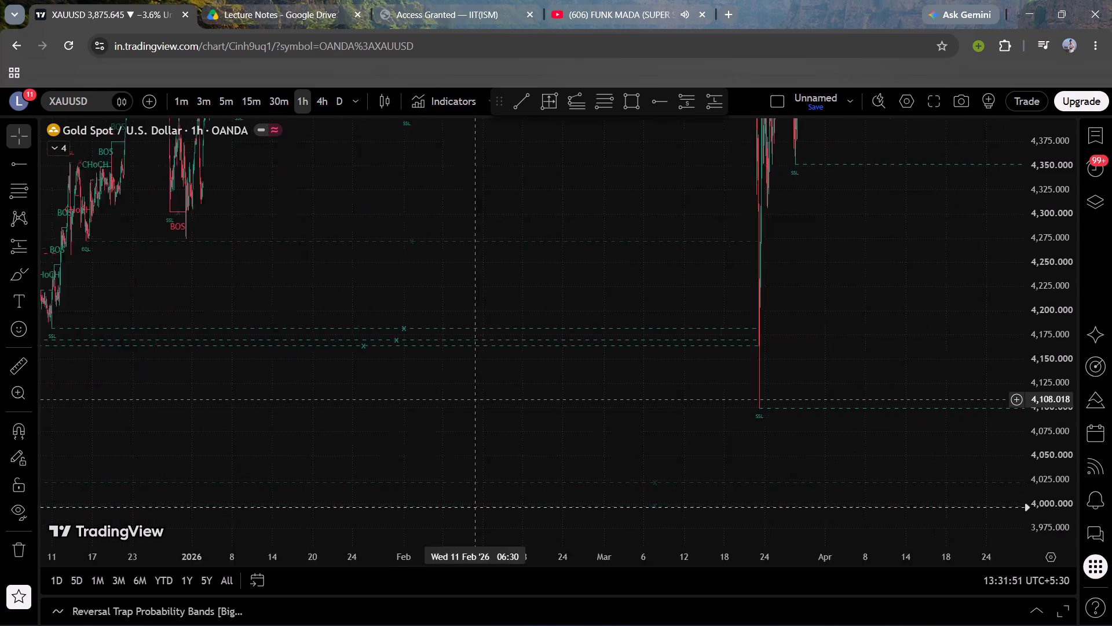
left_click_drag(437, 391, 411, 387)
scroll(463, 381, "up", 5)
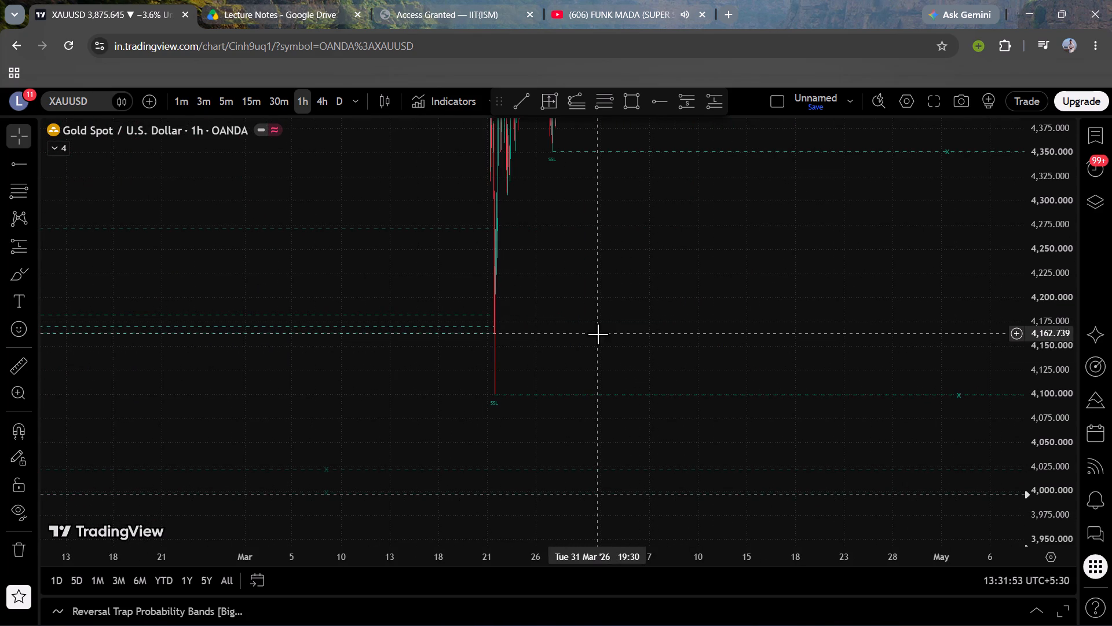
left_click_drag(598, 369, 937, 358)
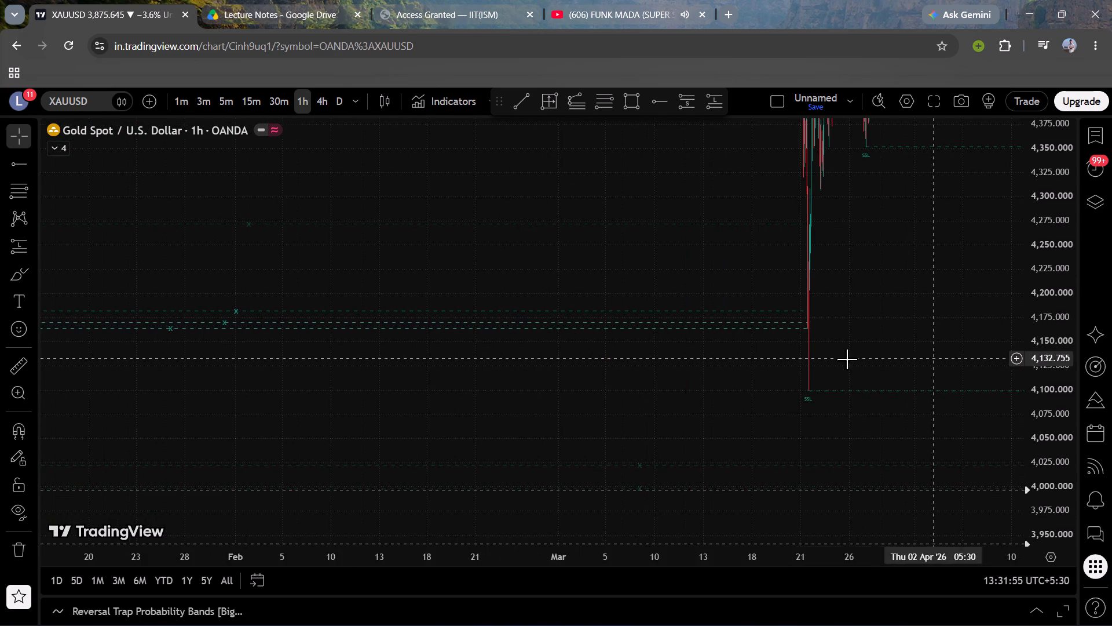
scroll(634, 383, "up", 10)
left_click_drag(568, 352, 548, 356)
left_click_drag(678, 310, 583, 274)
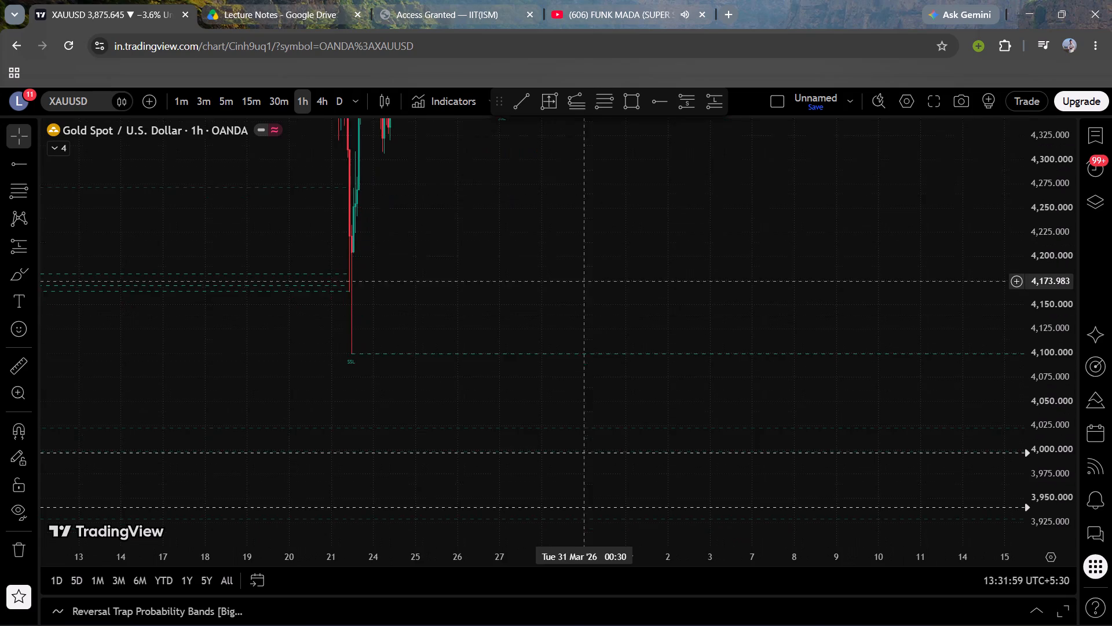
left_click_drag(583, 274, 579, 269)
left_click_drag(657, 304, 513, 267)
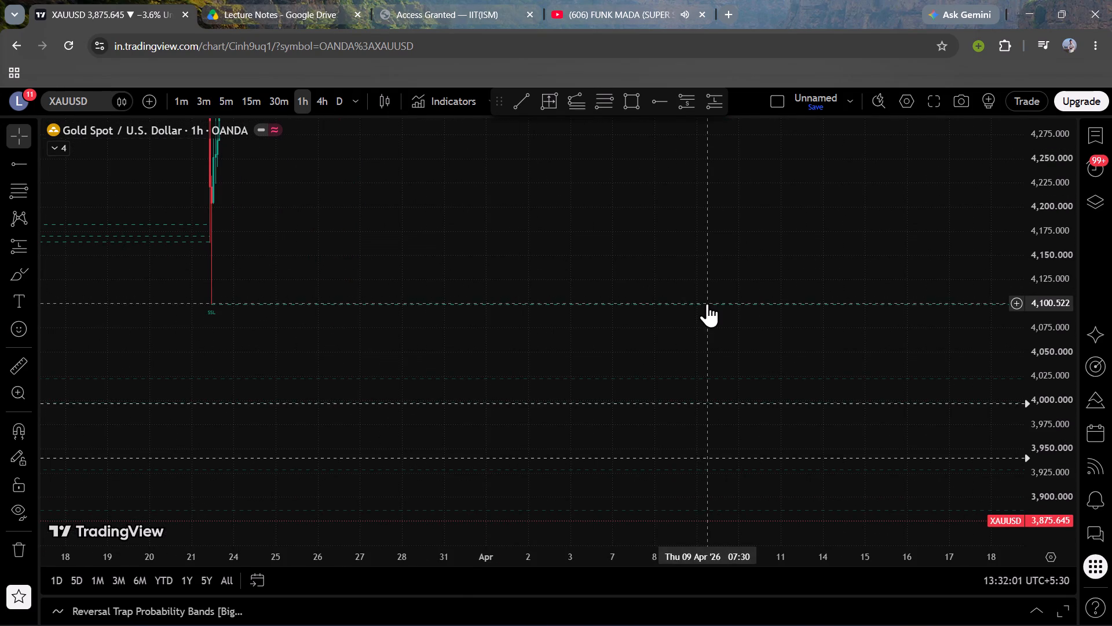
scroll(707, 303, "left", 15)
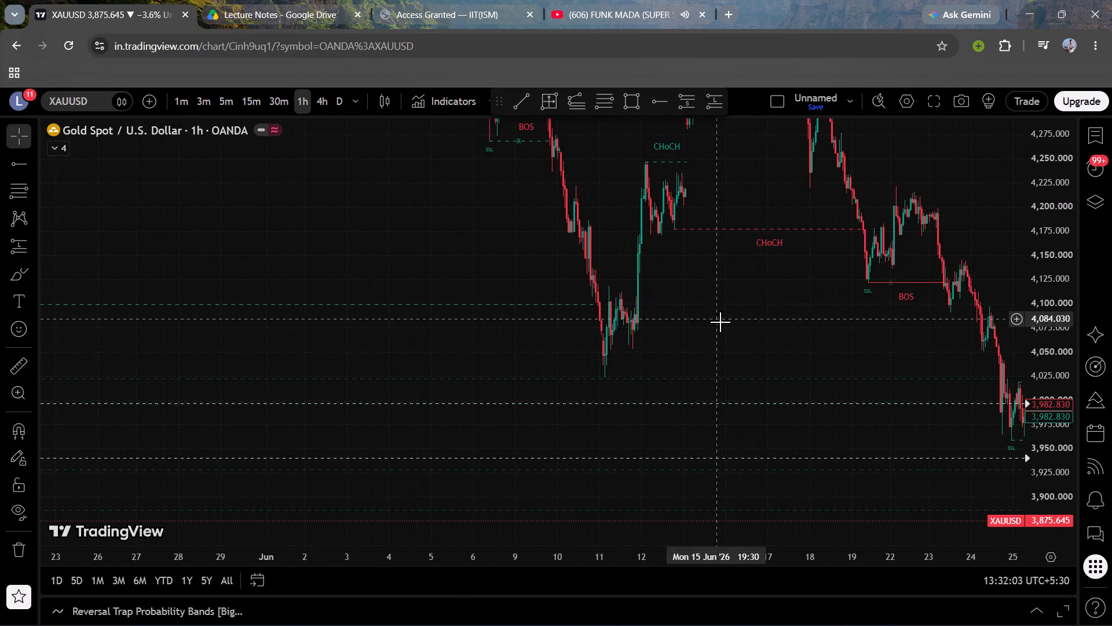
scroll(734, 330, "left", 1)
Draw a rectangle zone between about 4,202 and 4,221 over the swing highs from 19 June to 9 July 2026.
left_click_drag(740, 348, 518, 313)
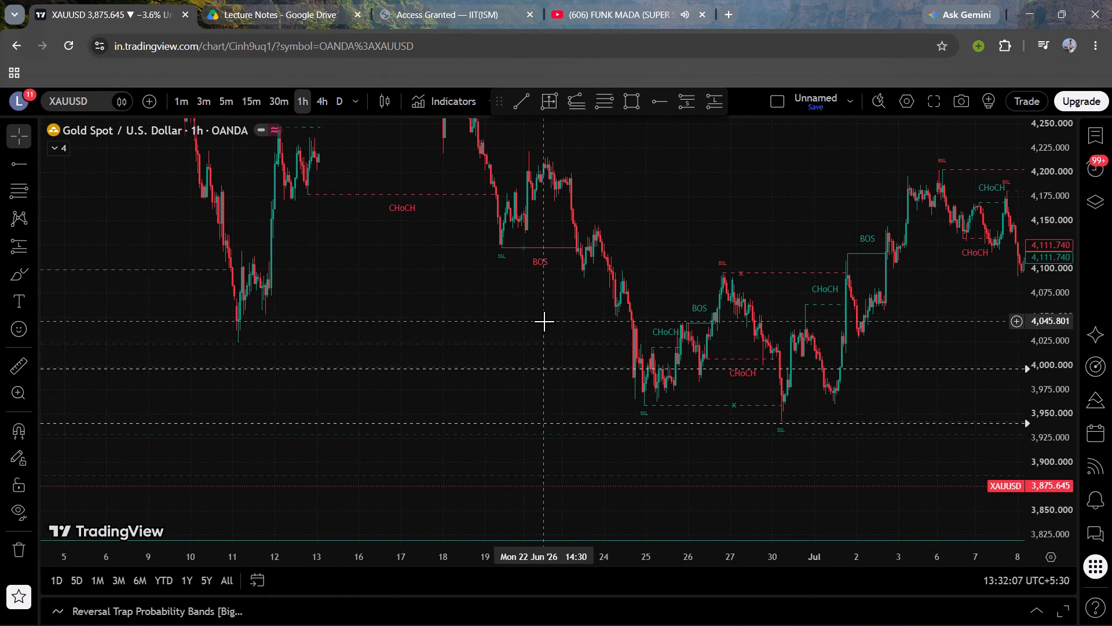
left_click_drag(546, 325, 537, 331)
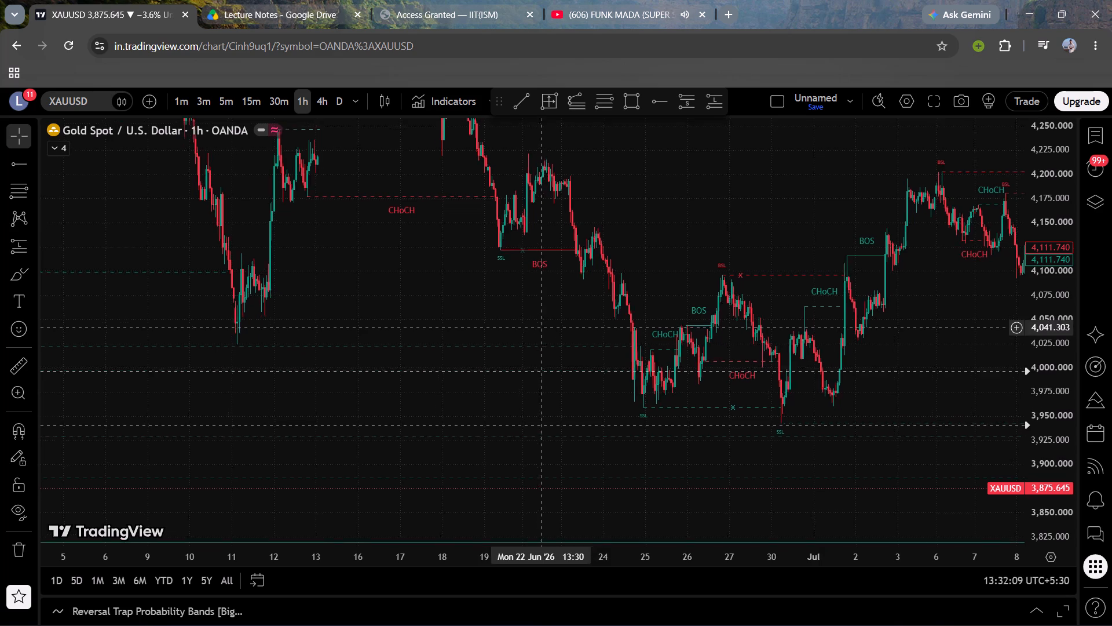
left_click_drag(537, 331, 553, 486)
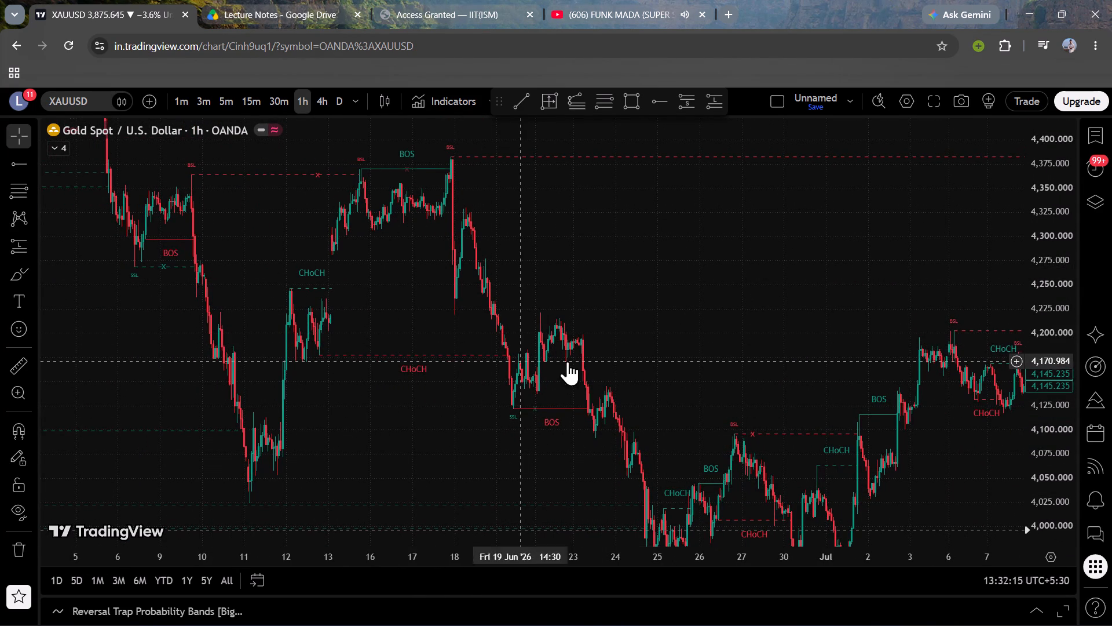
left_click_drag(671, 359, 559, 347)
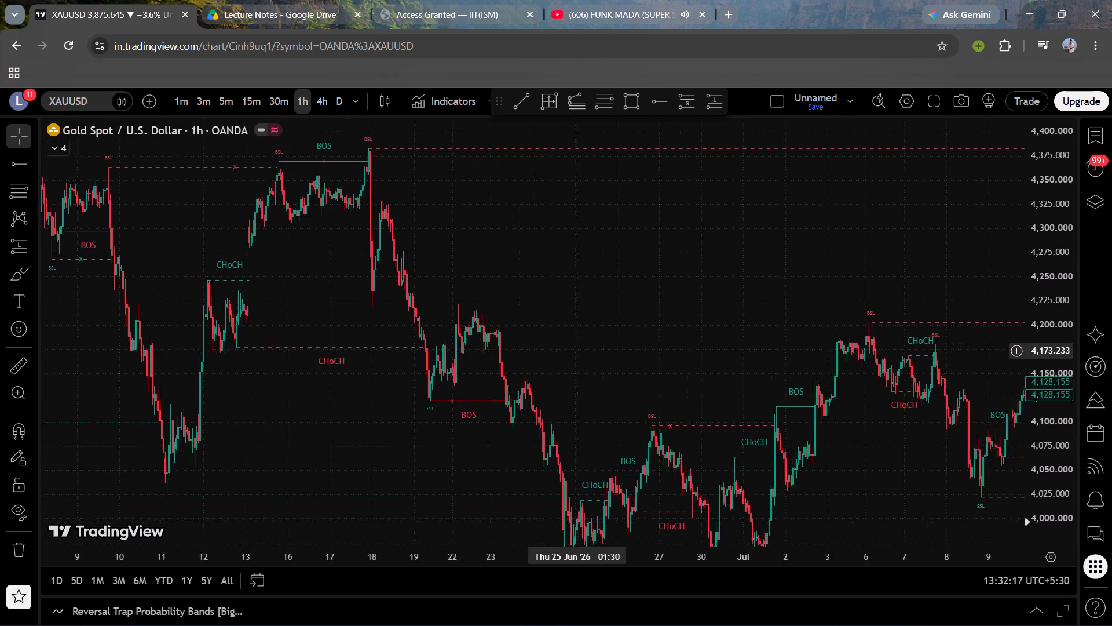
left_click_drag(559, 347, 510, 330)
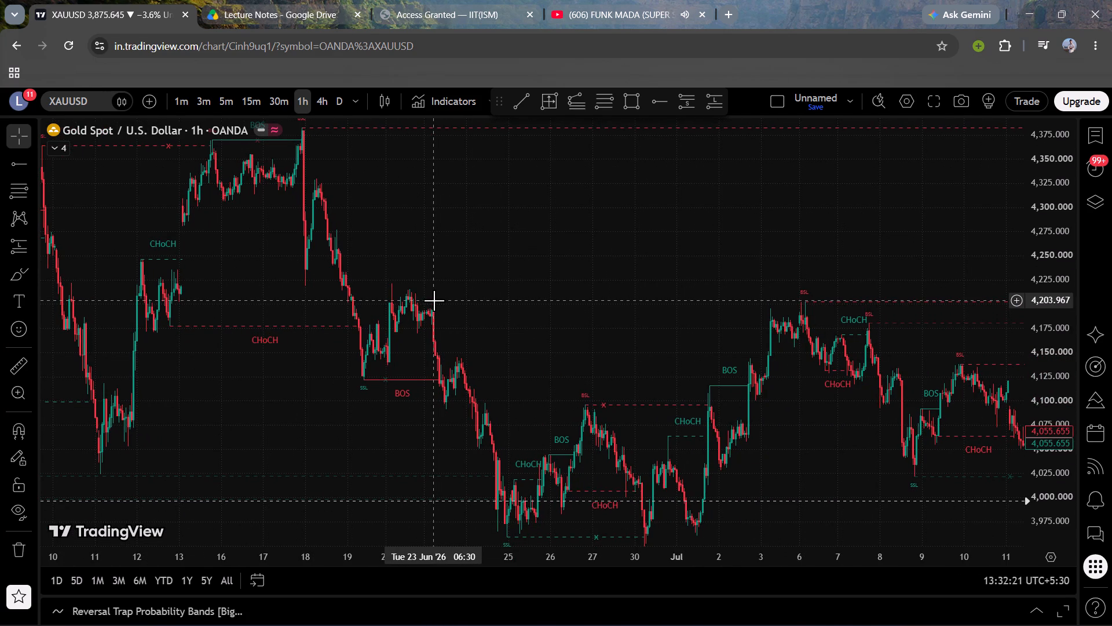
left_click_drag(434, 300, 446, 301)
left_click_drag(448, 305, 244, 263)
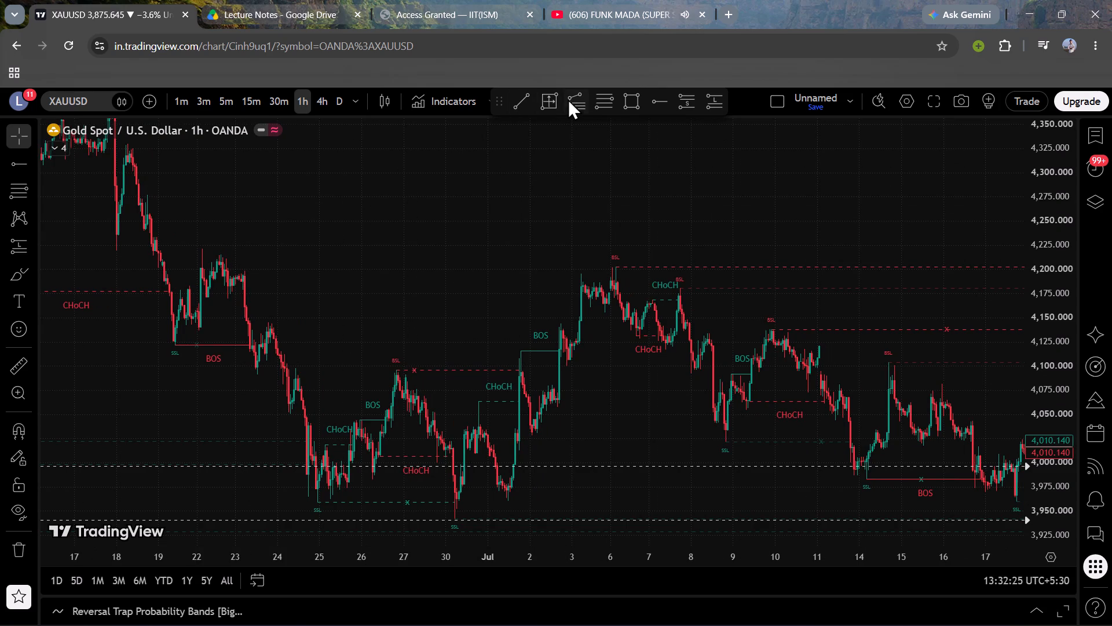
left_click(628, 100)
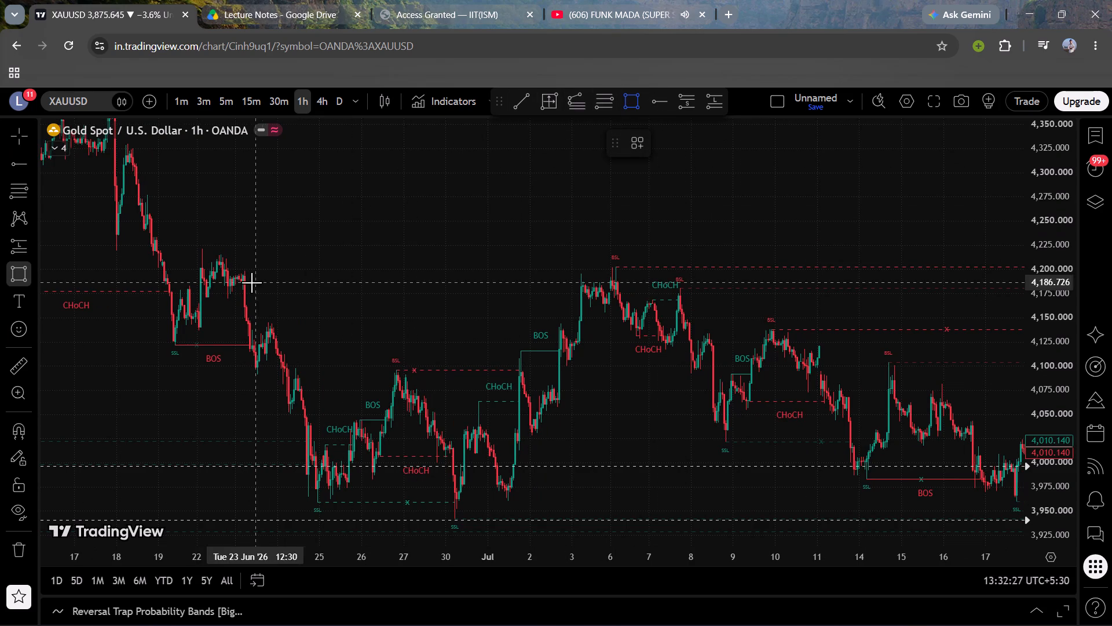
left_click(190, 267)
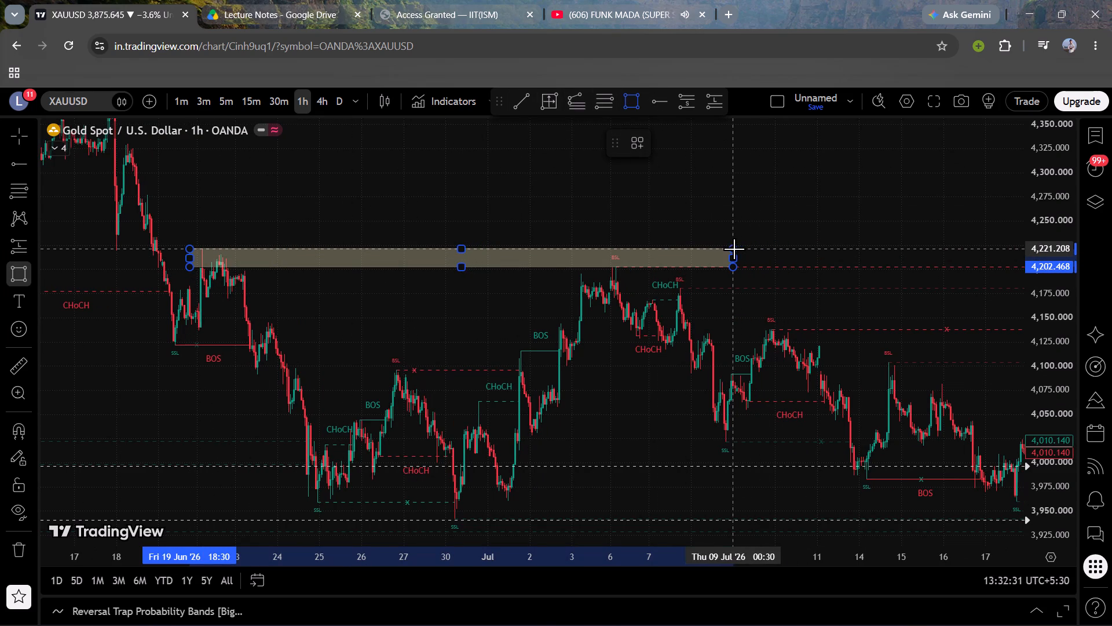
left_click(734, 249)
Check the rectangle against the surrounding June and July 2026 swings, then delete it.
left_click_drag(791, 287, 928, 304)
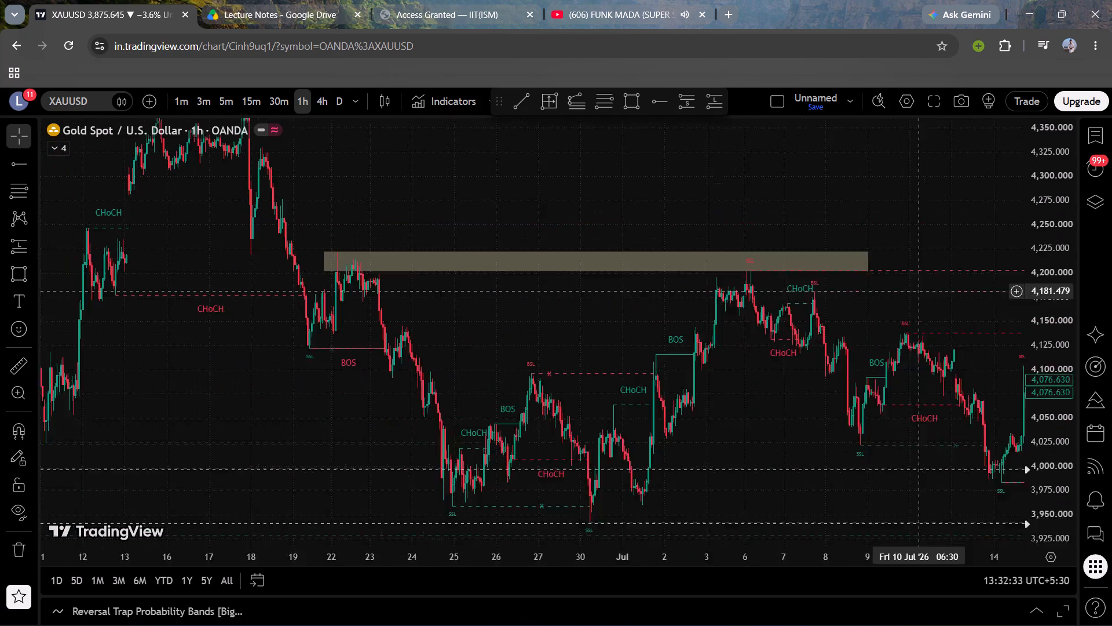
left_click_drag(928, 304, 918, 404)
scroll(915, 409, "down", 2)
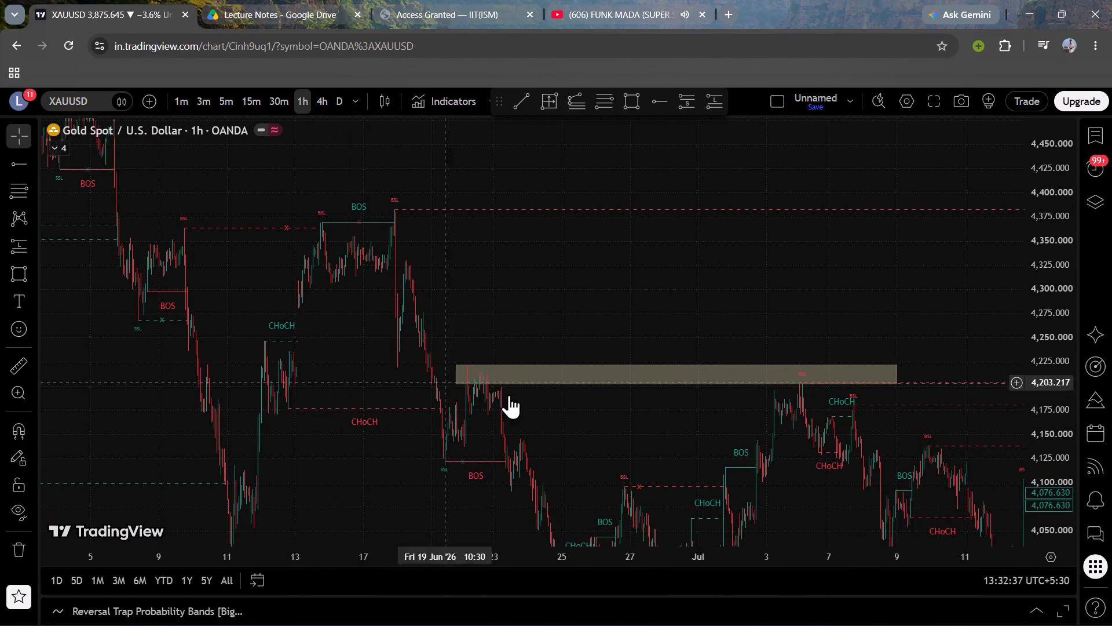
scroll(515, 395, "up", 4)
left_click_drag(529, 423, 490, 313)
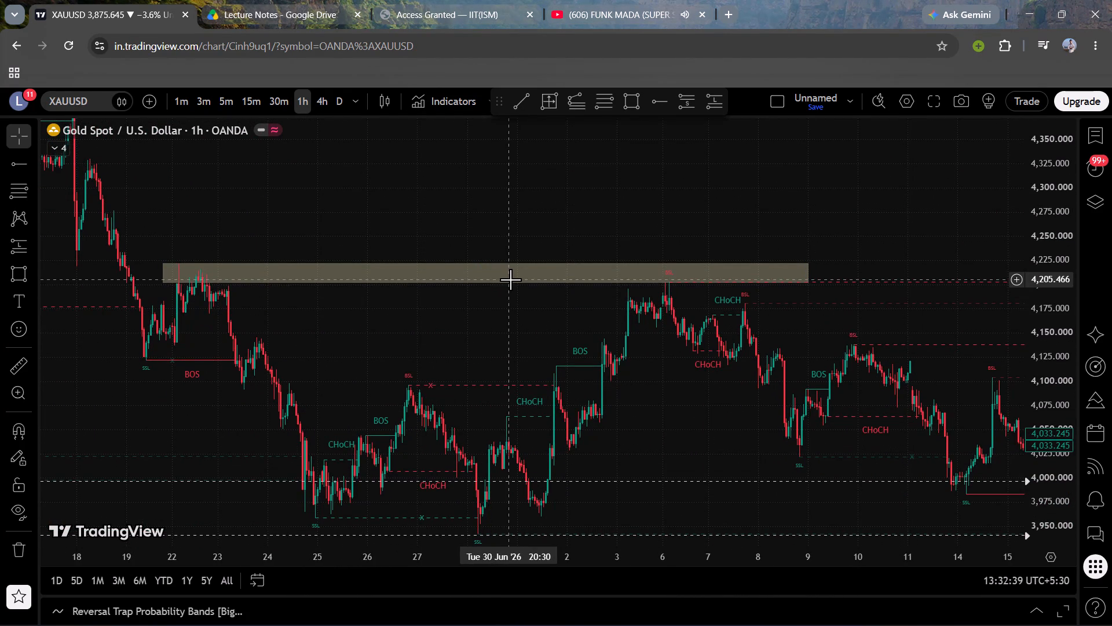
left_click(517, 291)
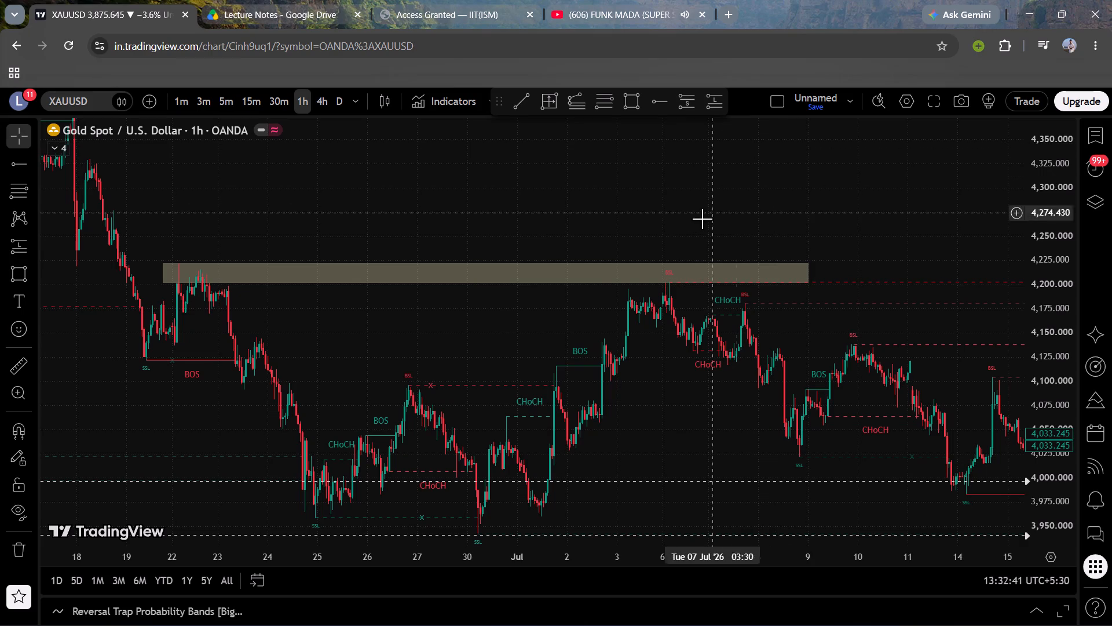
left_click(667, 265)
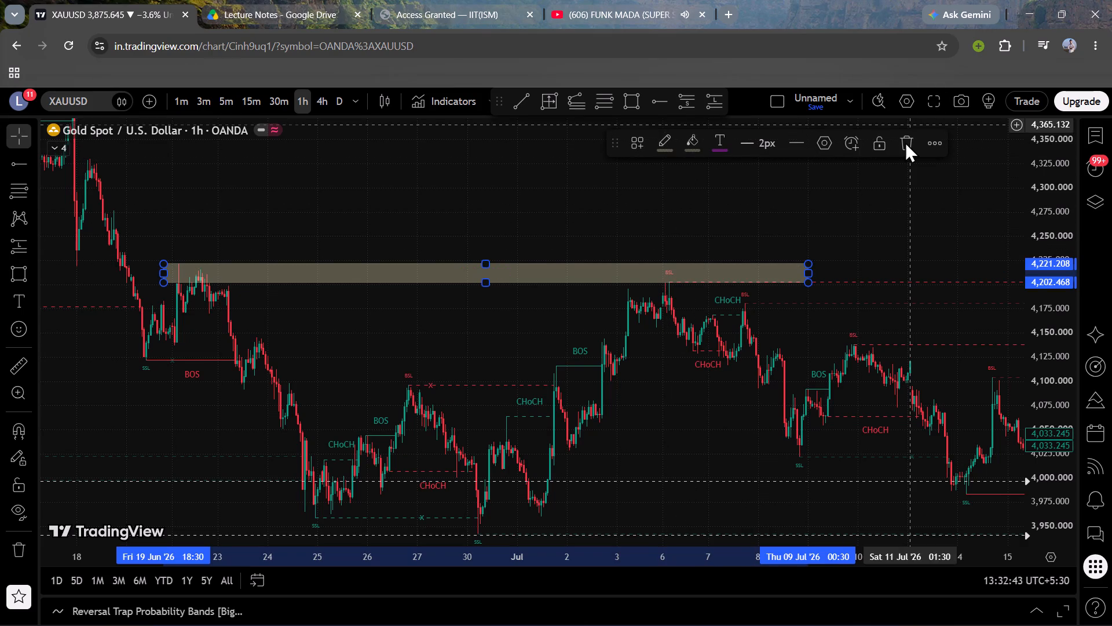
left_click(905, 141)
Examine the marked levels against the September and October 2026 swings up to the latest price.
scroll(875, 264, "left", 10)
scroll(860, 343, "left", 1)
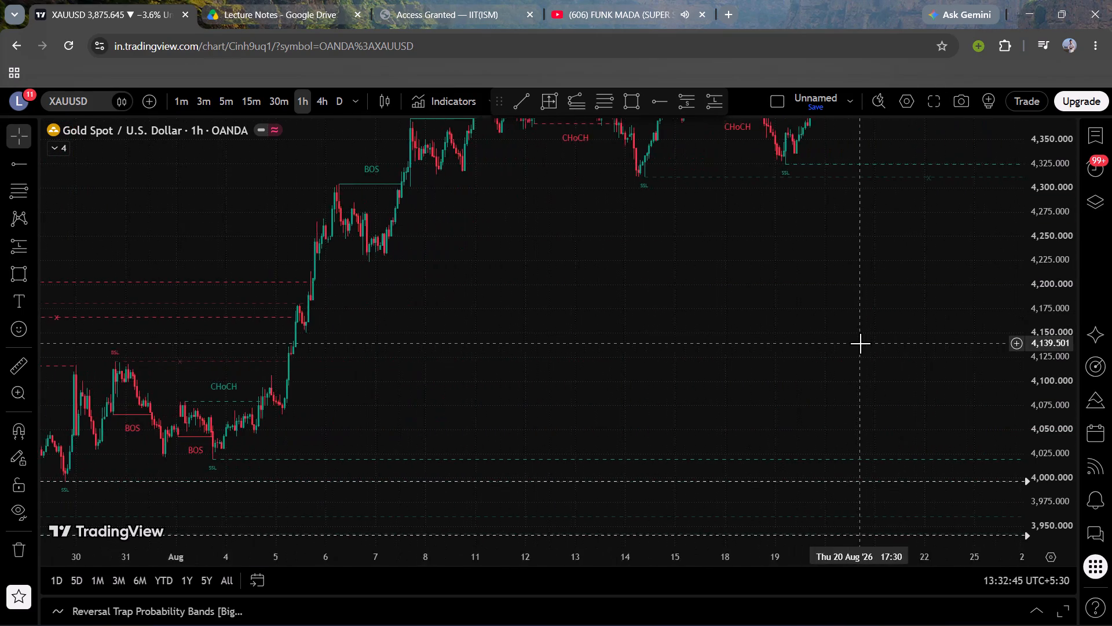
scroll(860, 343, "left", 8)
left_click_drag(927, 295, 543, 381)
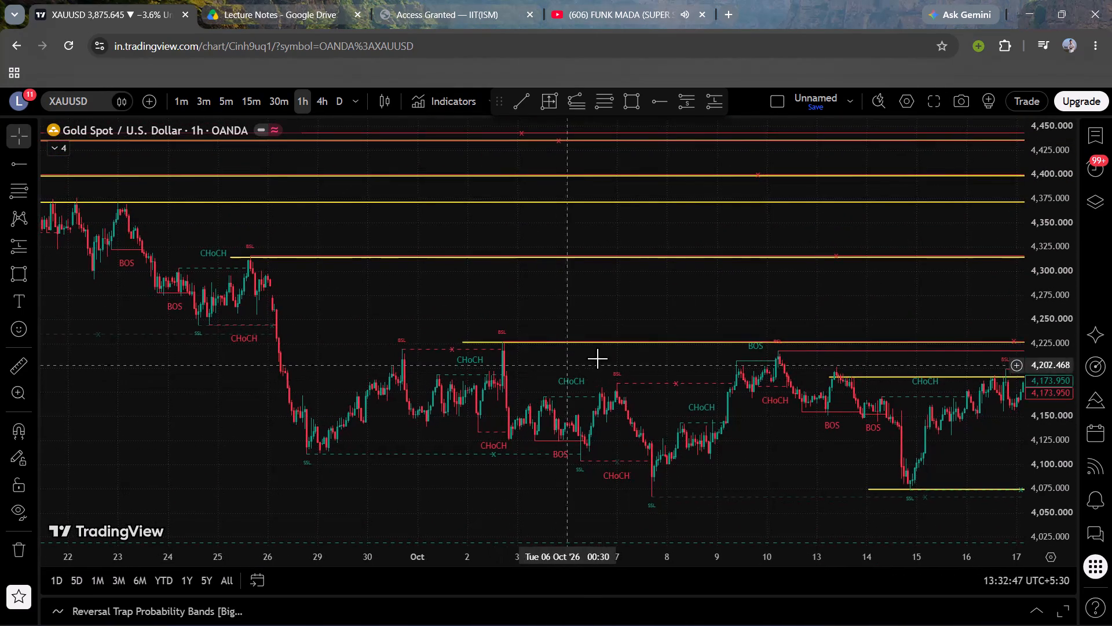
left_click_drag(892, 443, 470, 192)
scroll(961, 308, "left", 1)
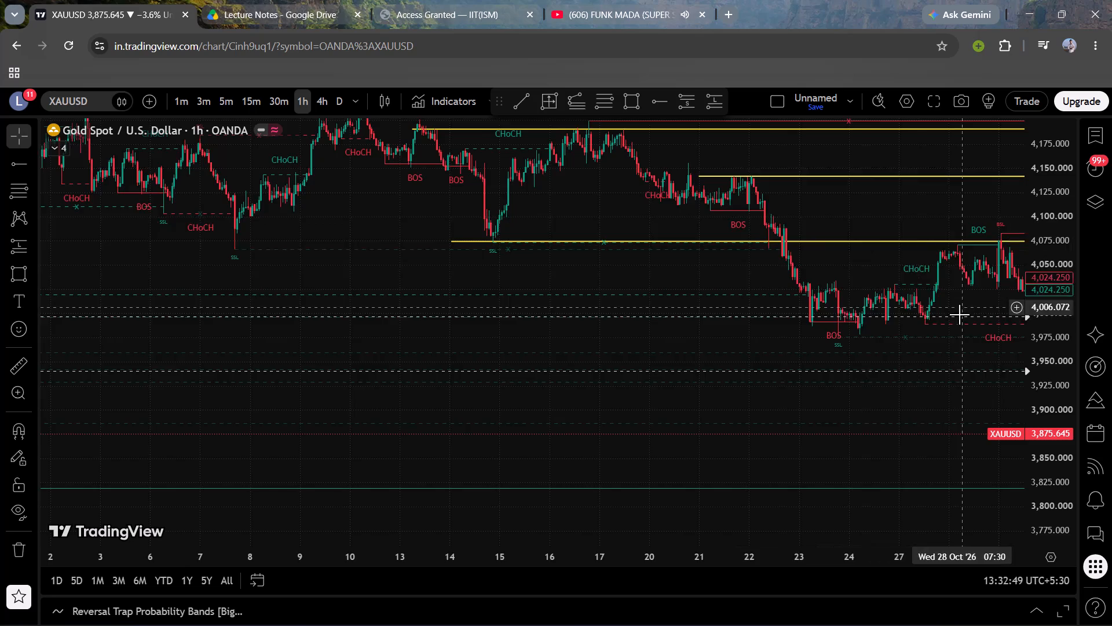
scroll(959, 314, "left", 2)
scroll(792, 288, "left", 4)
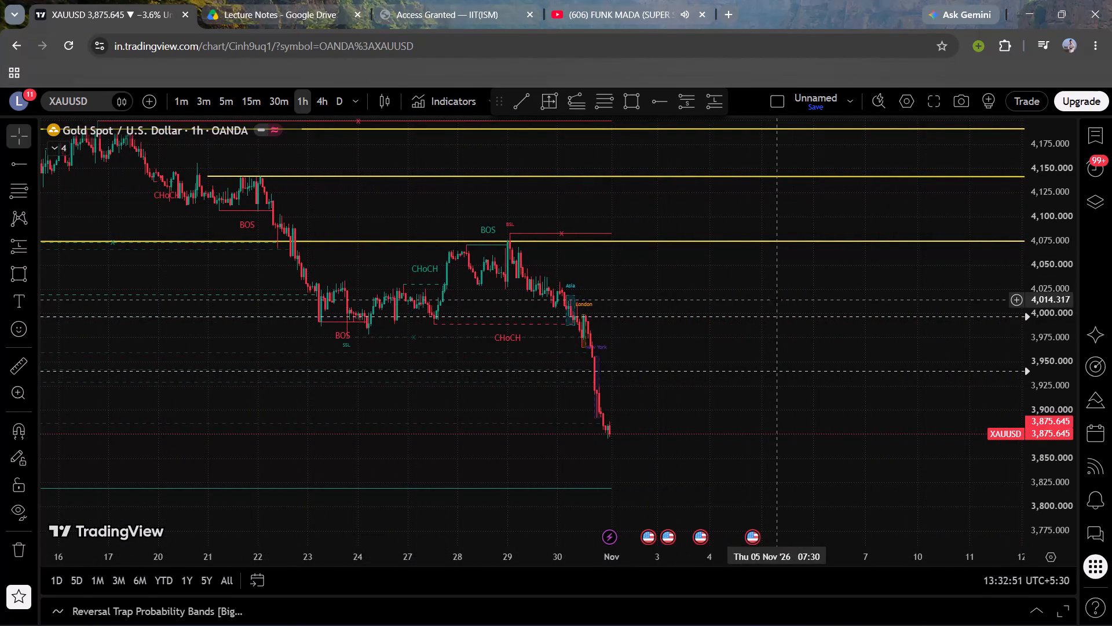
scroll(776, 297, "down", 2)
left_click_drag(777, 293, 995, 424)
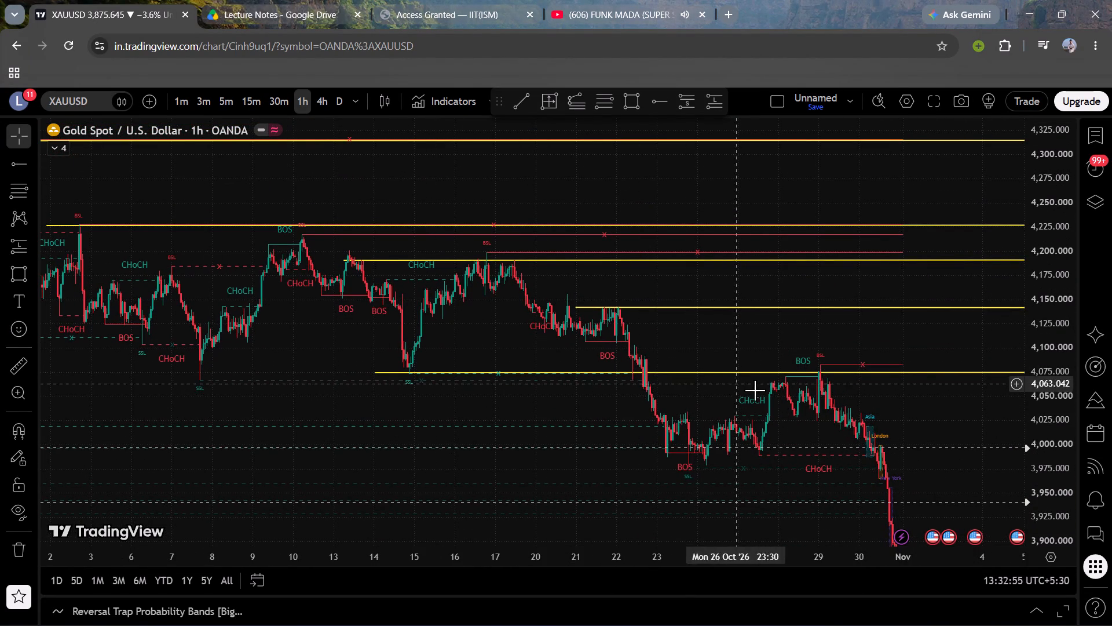
left_click_drag(792, 425, 750, 401)
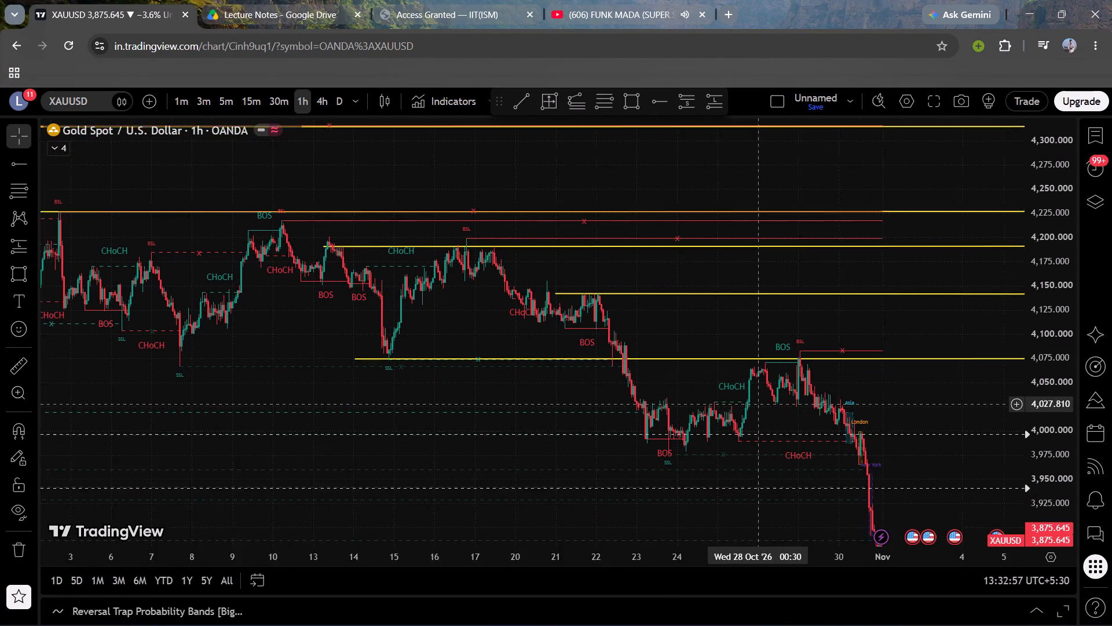
left_click_drag(750, 401, 774, 431)
scroll(774, 431, "down", 5)
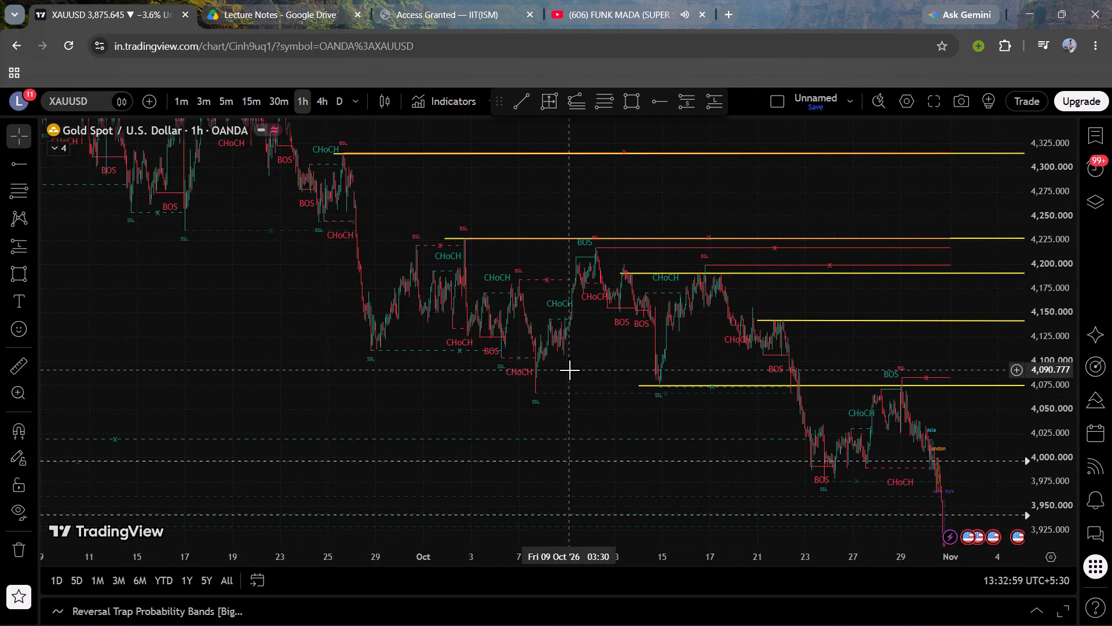
scroll(569, 369, "up", 5)
left_click_drag(725, 341, 932, 315)
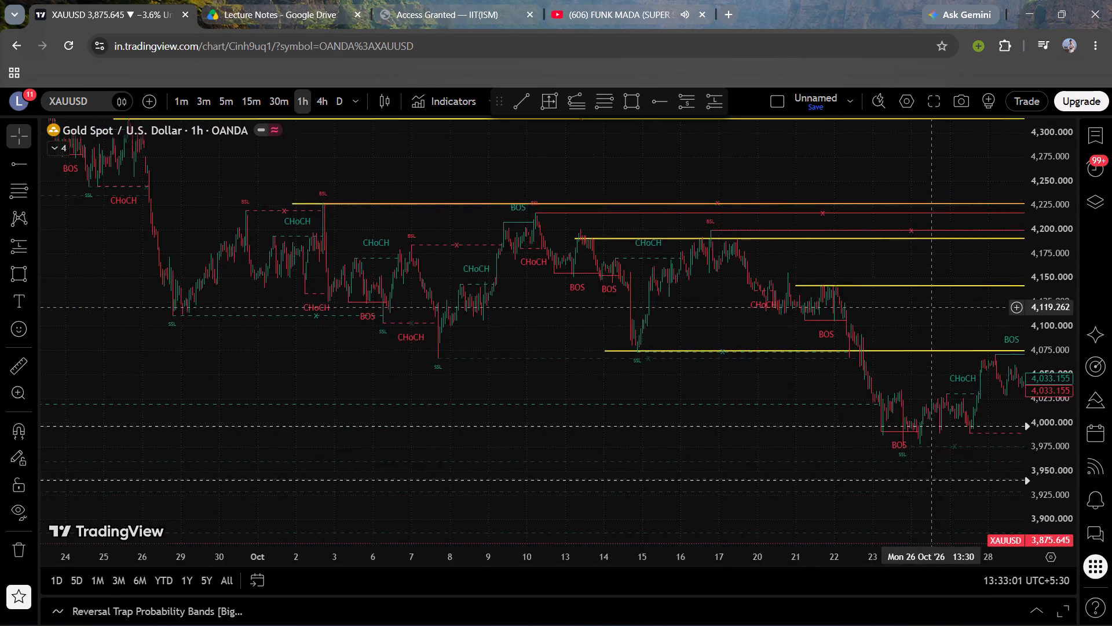
left_click_drag(932, 315, 945, 370)
Move the near-horizontal line at the 25 September 2026 swing high down to about 4,305, starting around 23 September.
left_click_drag(269, 383, 310, 396)
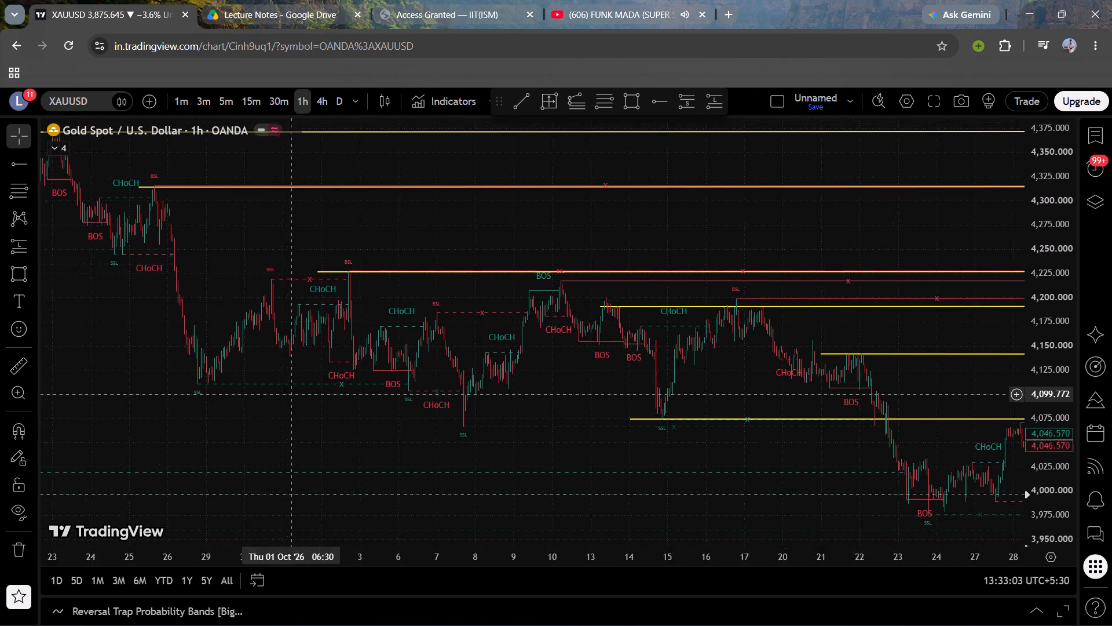
left_click_drag(310, 396, 458, 423)
scroll(464, 420, "up", 1)
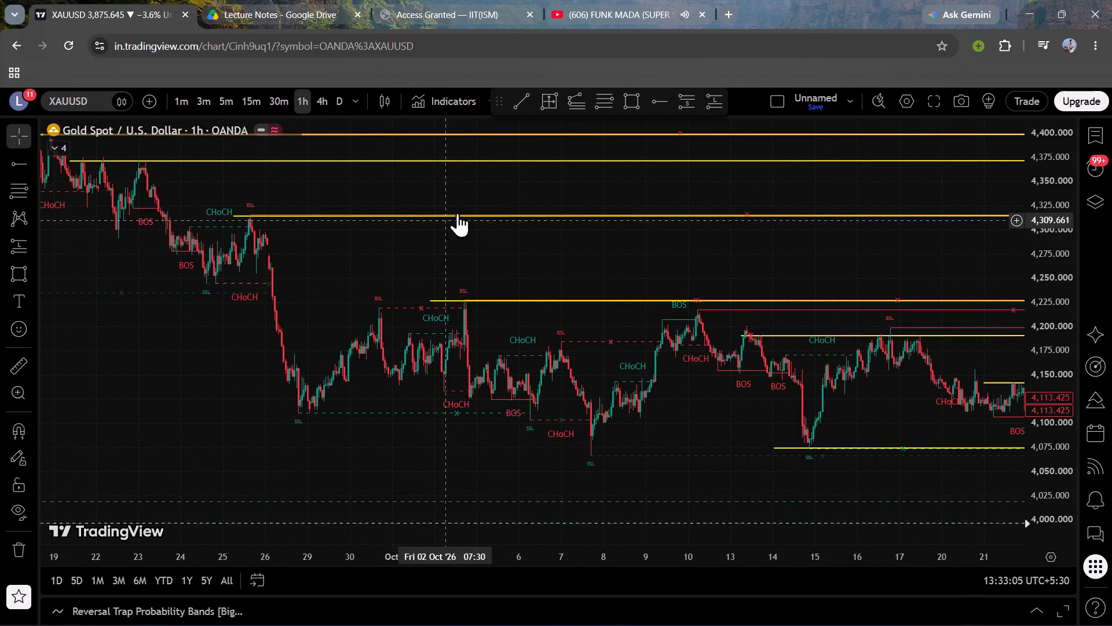
left_click_drag(479, 217, 451, 230)
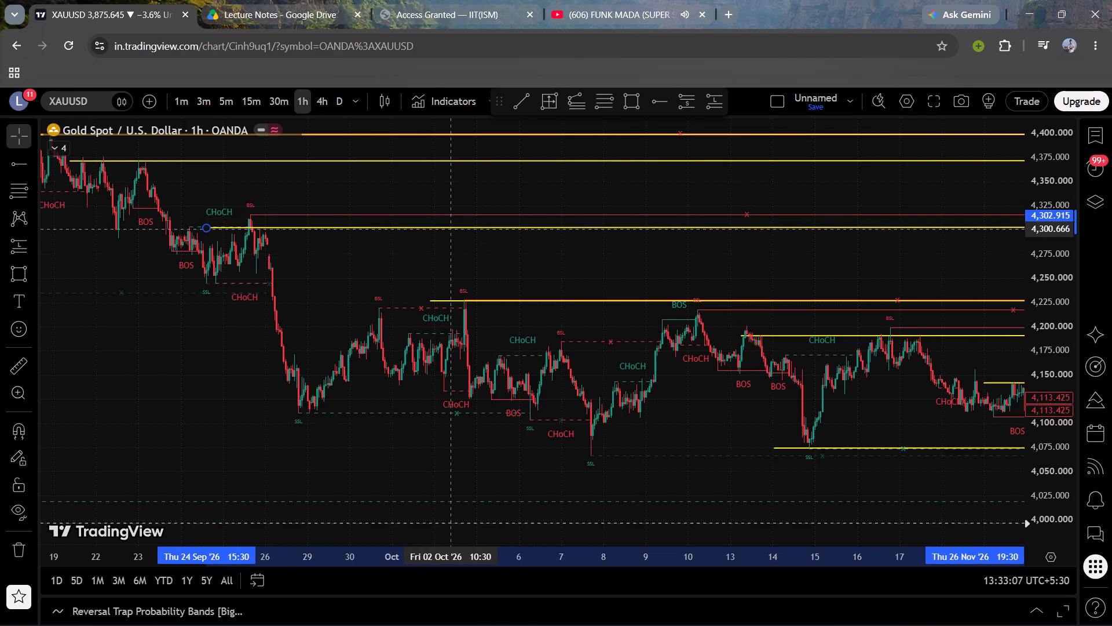
left_click_drag(451, 230, 425, 229)
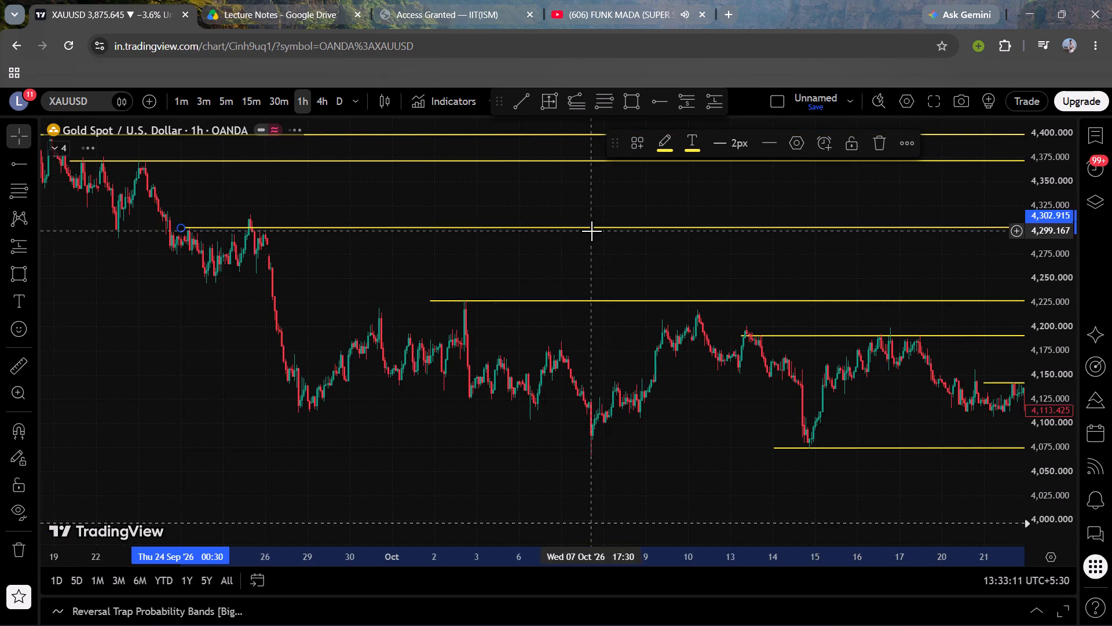
left_click(614, 228)
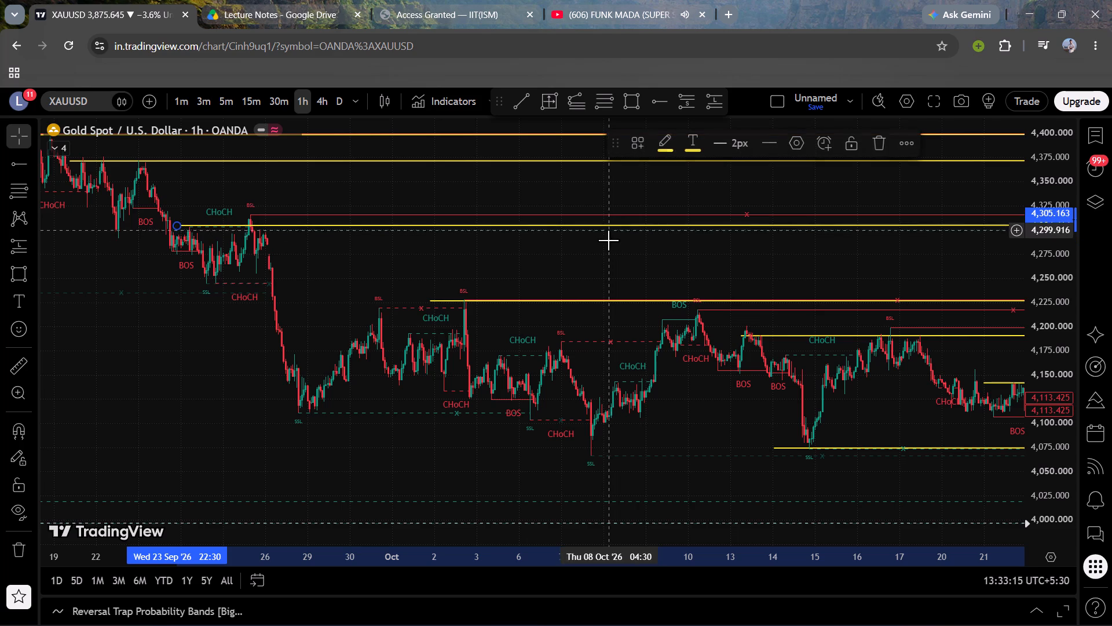
Examine the marked levels against the October 2026 swings up to the latest price.
left_click_drag(590, 242, 583, 216)
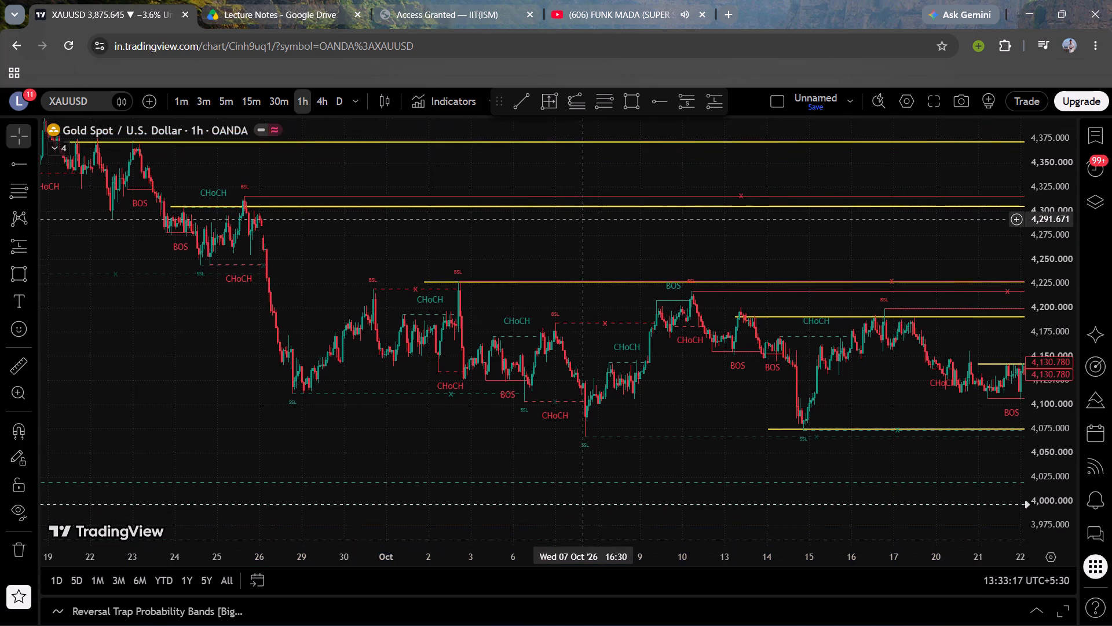
left_click_drag(583, 216, 583, 205)
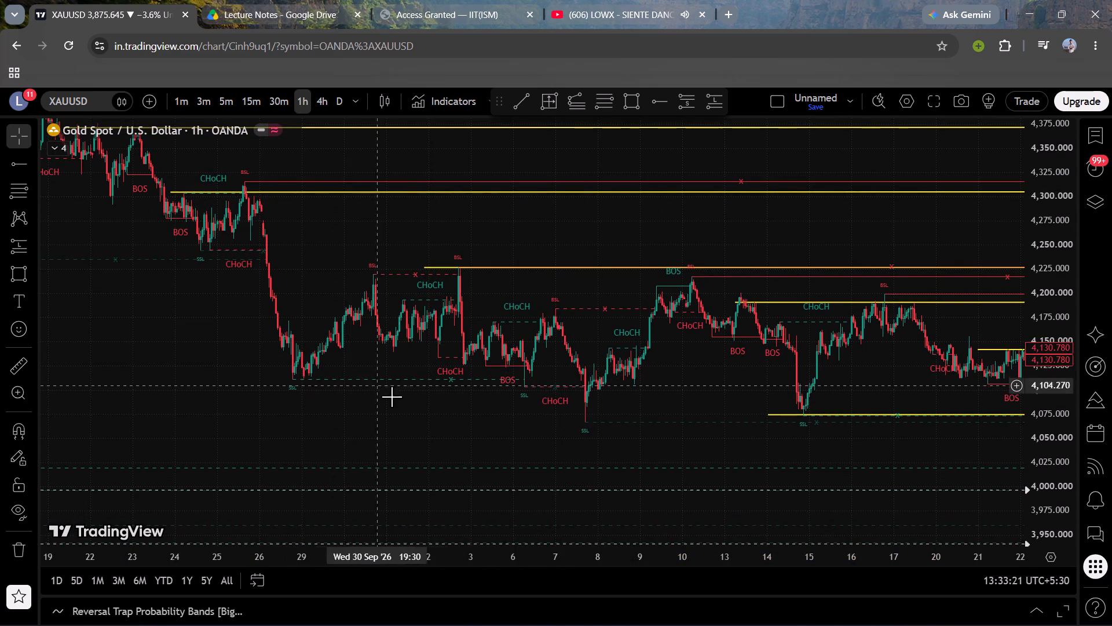
left_click_drag(408, 410, 318, 339)
scroll(522, 403, "left", 2)
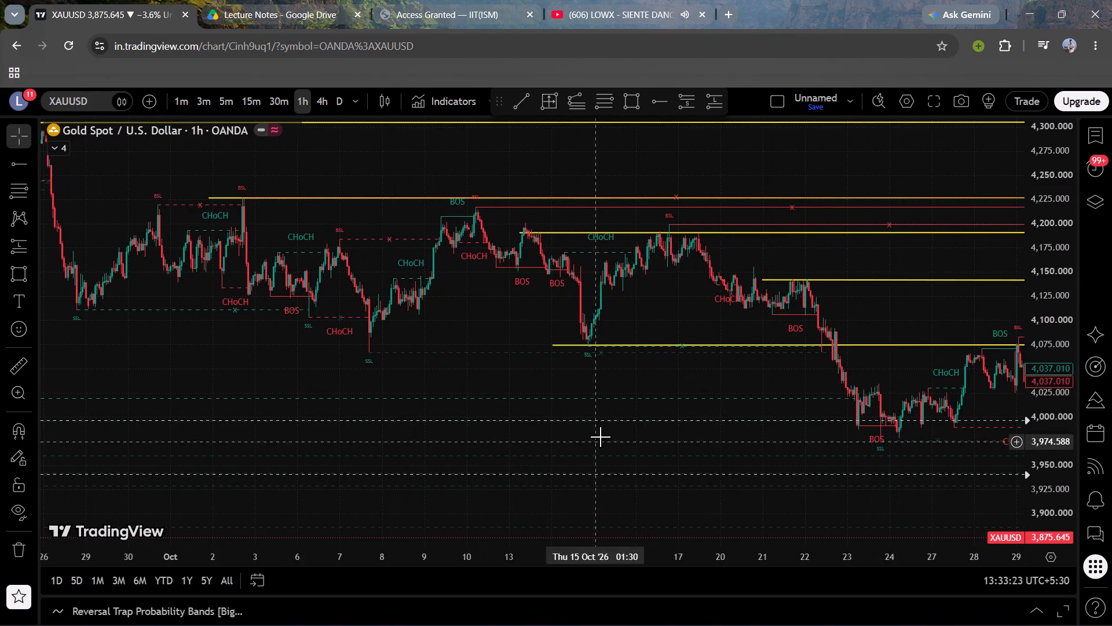
scroll(608, 432, "left", 1)
left_click_drag(587, 387, 575, 354)
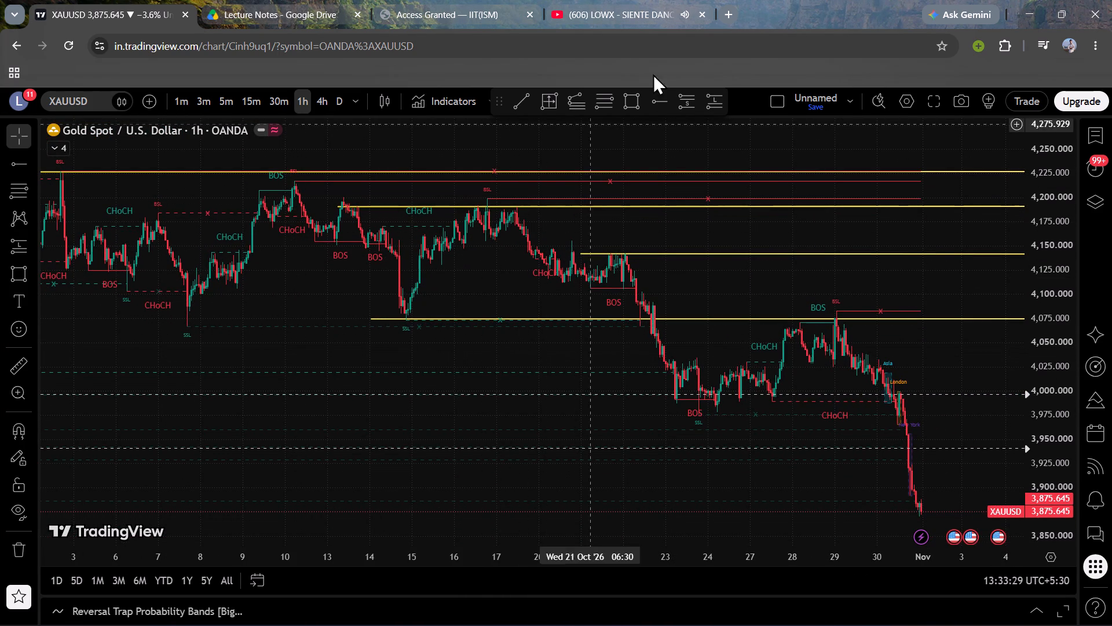
left_click(636, 0)
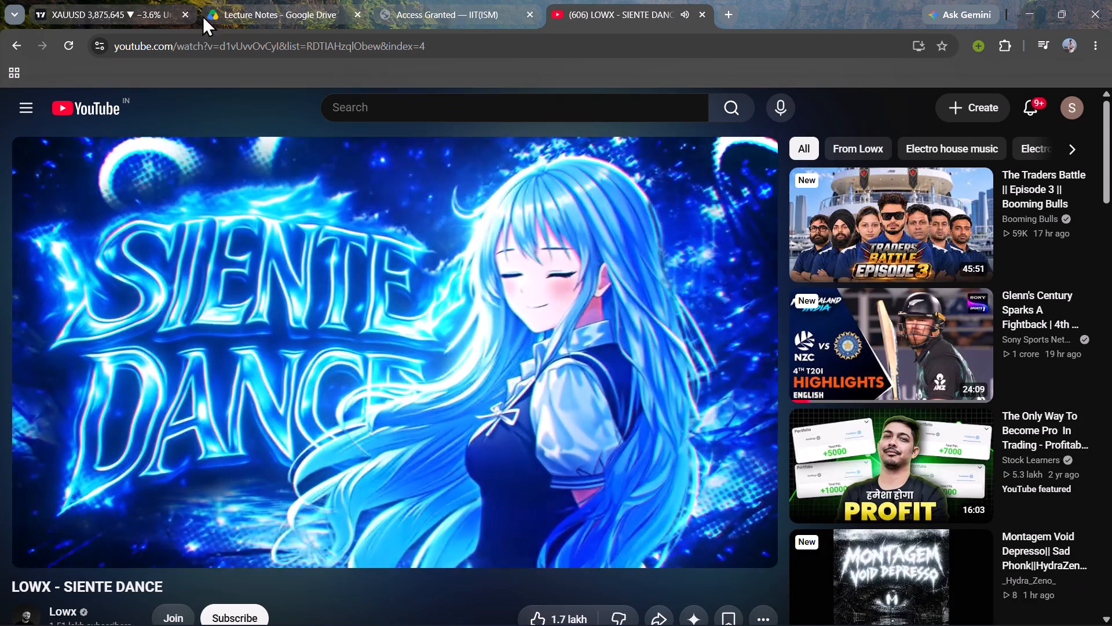
left_click(88, 8)
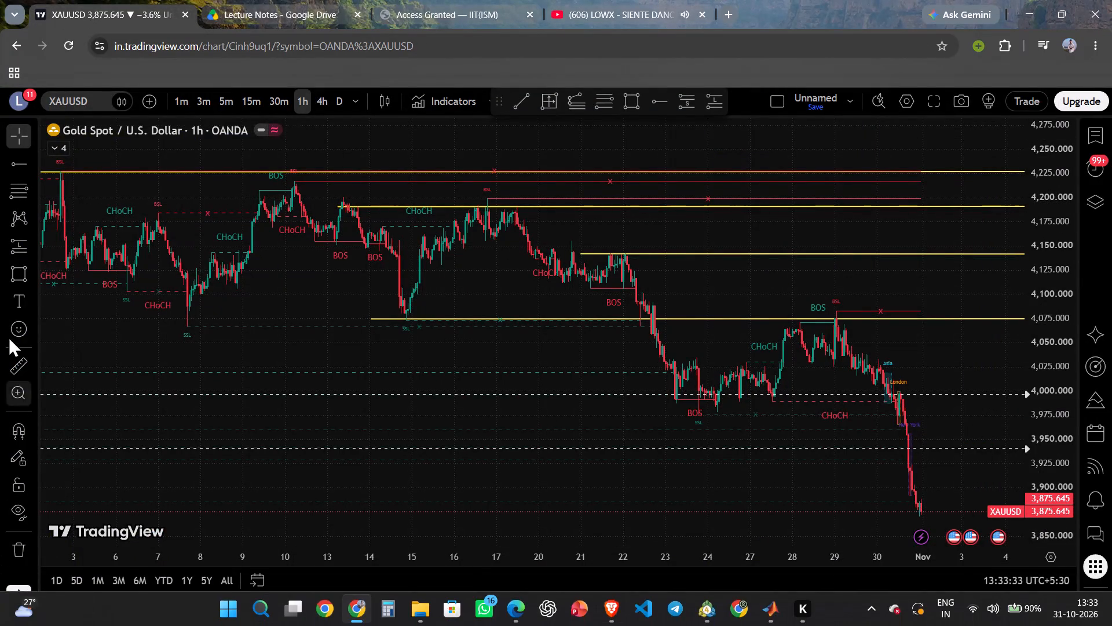
Draw a Fibonacci retracement from the 28 October 2026 swing high near 4,077 down to about 3,873, extending to 5 November.
left_click_drag(486, 346, 206, 225)
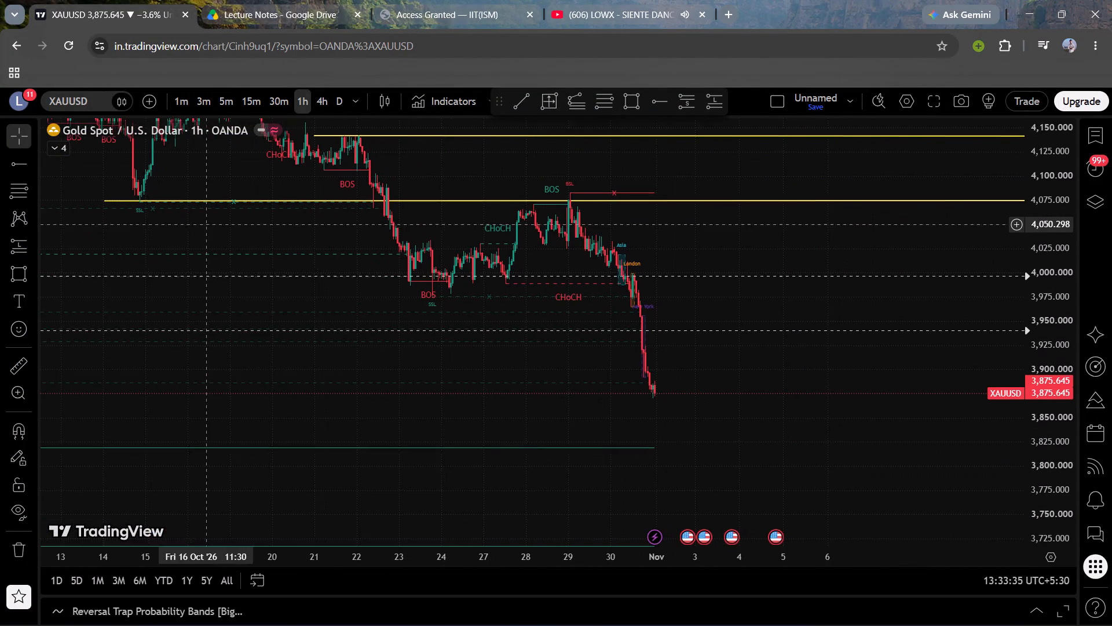
left_click_drag(206, 225, 204, 225)
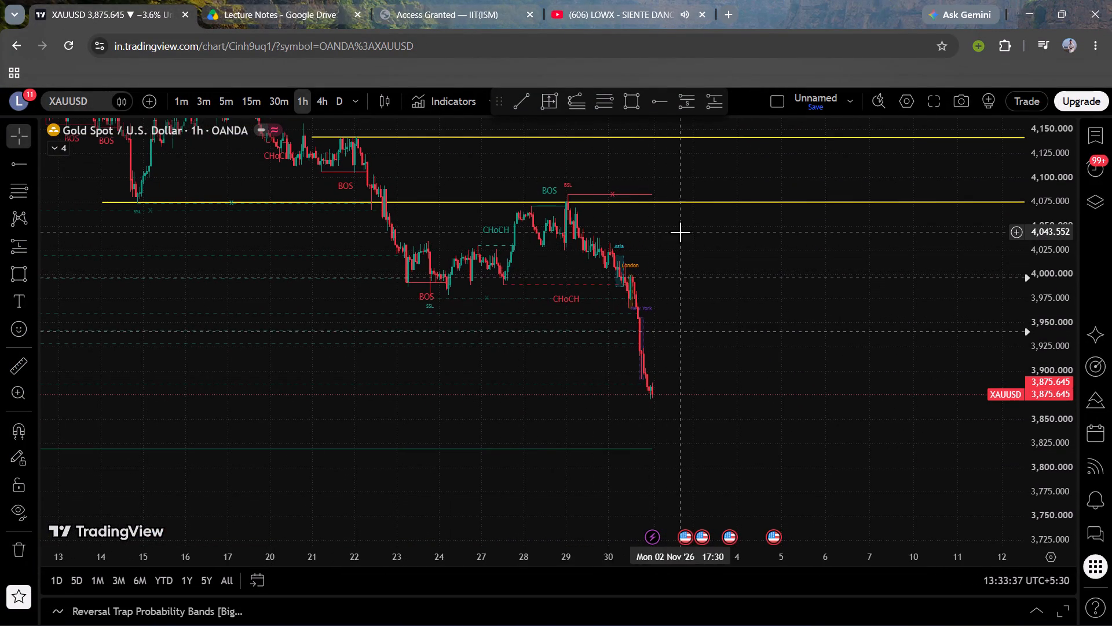
left_click_drag(680, 232, 539, 278)
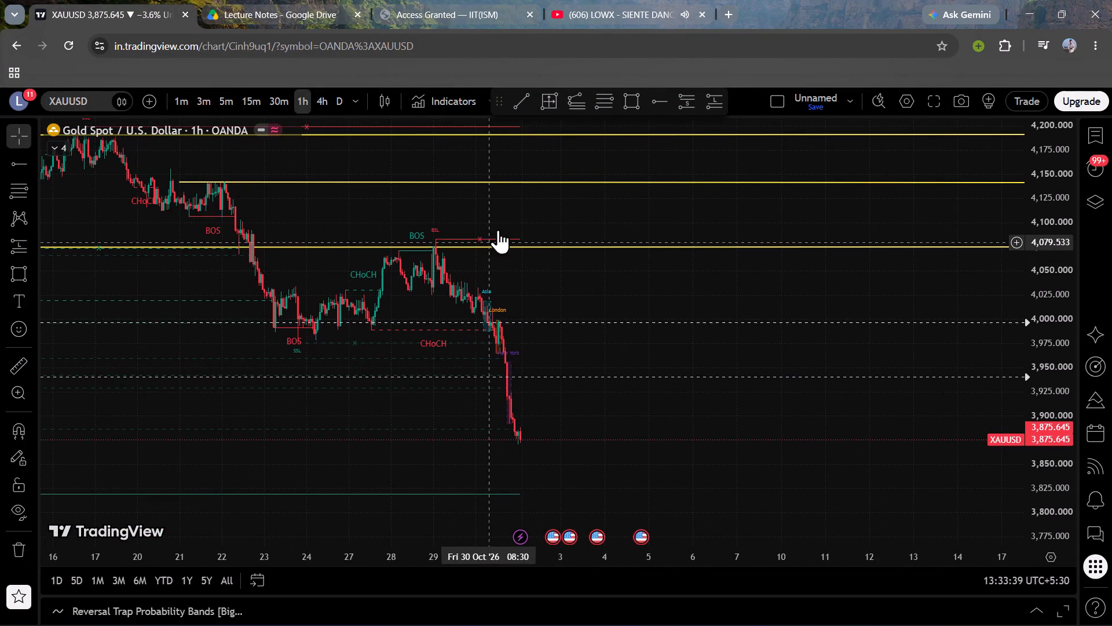
left_click(614, 100)
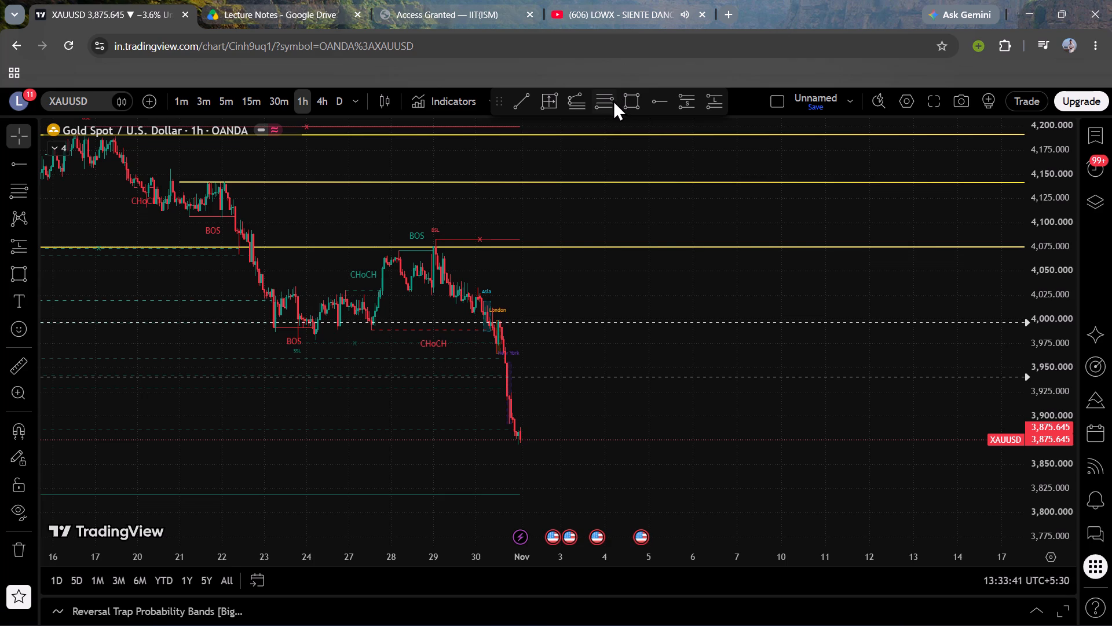
left_click(430, 245)
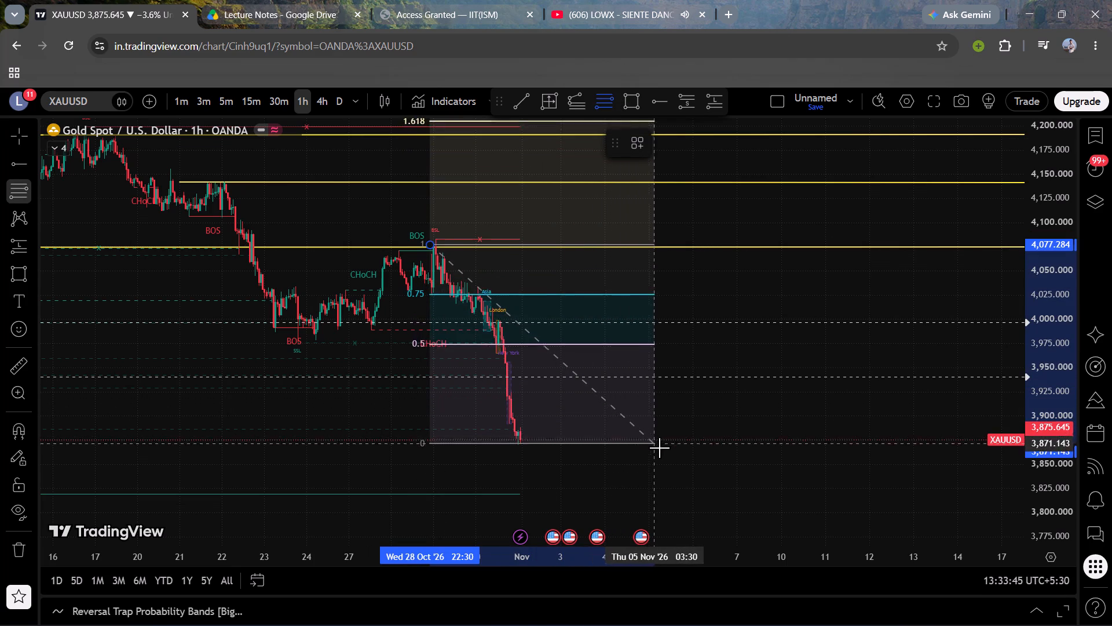
left_click(667, 442)
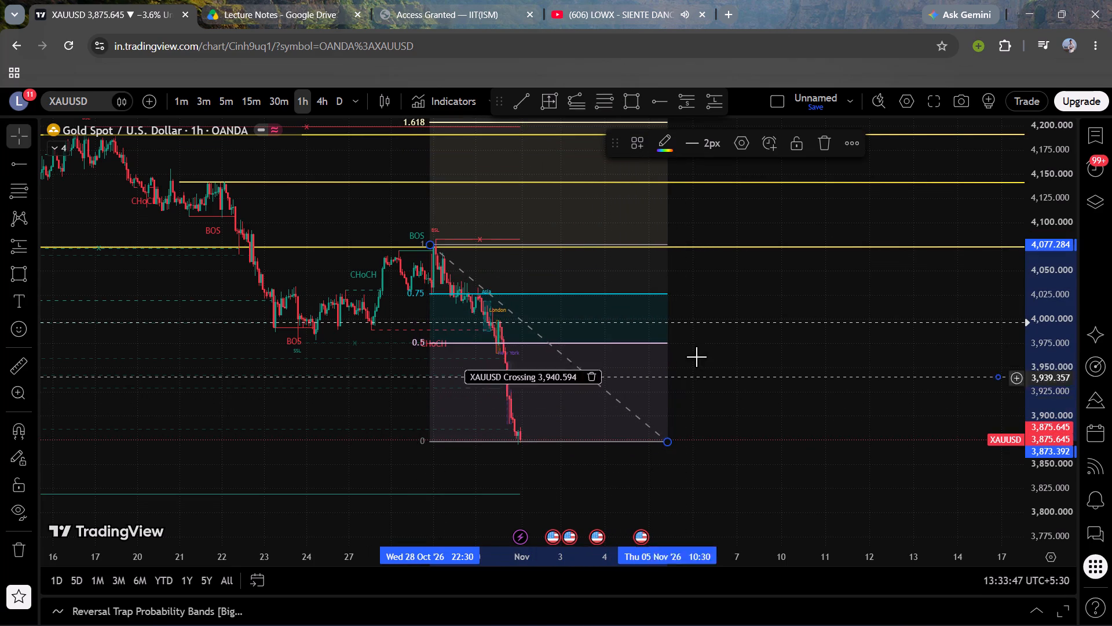
Recolour the yellow trend line at about 4,632, just above the 3.618 Fibonacci level, orange.
left_click_drag(707, 287, 735, 476)
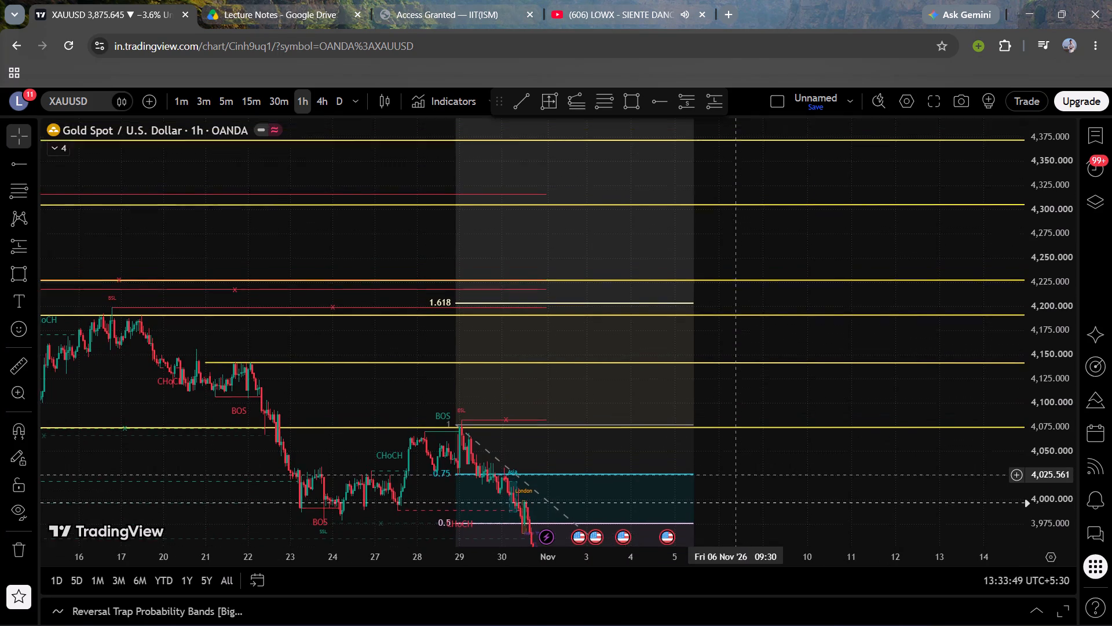
left_click_drag(735, 476, 733, 563)
left_click_drag(755, 321, 778, 458)
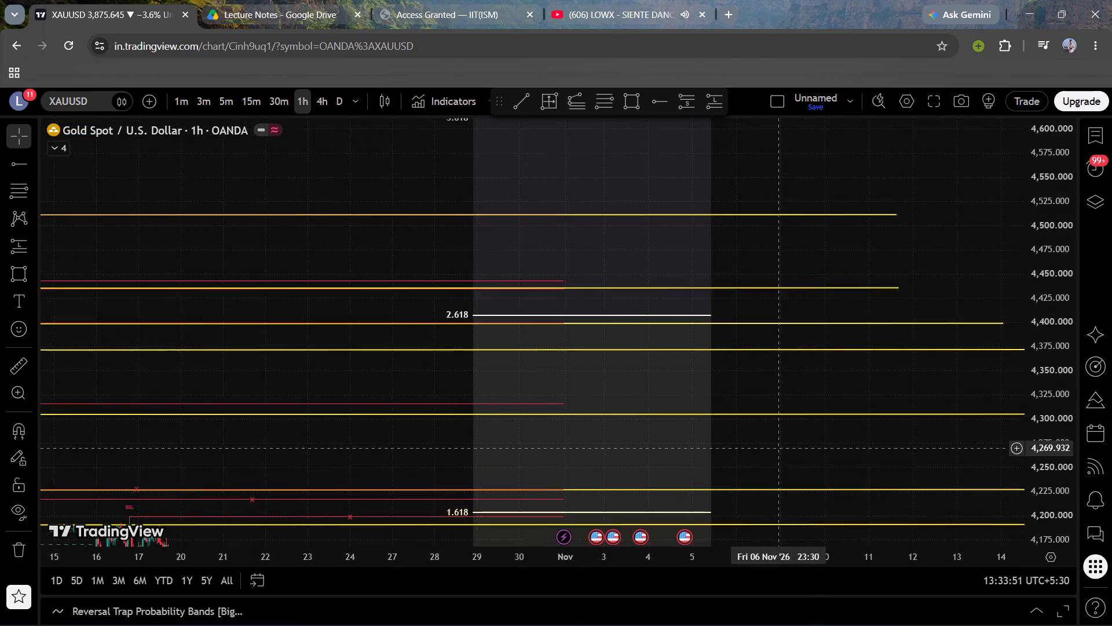
left_click_drag(778, 458, 770, 531)
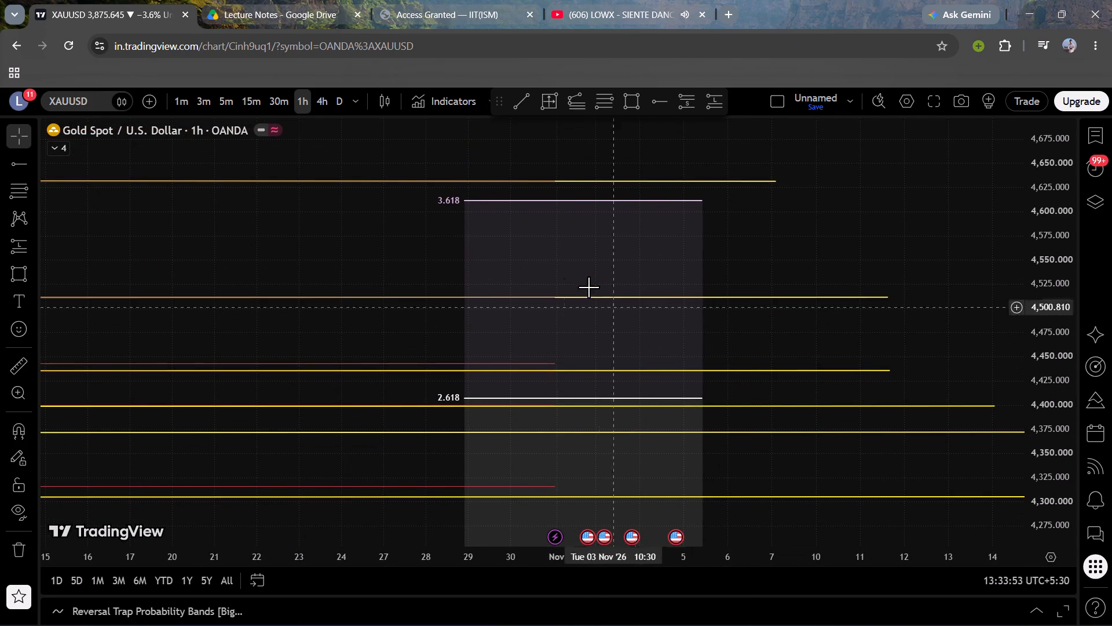
right_click(448, 181)
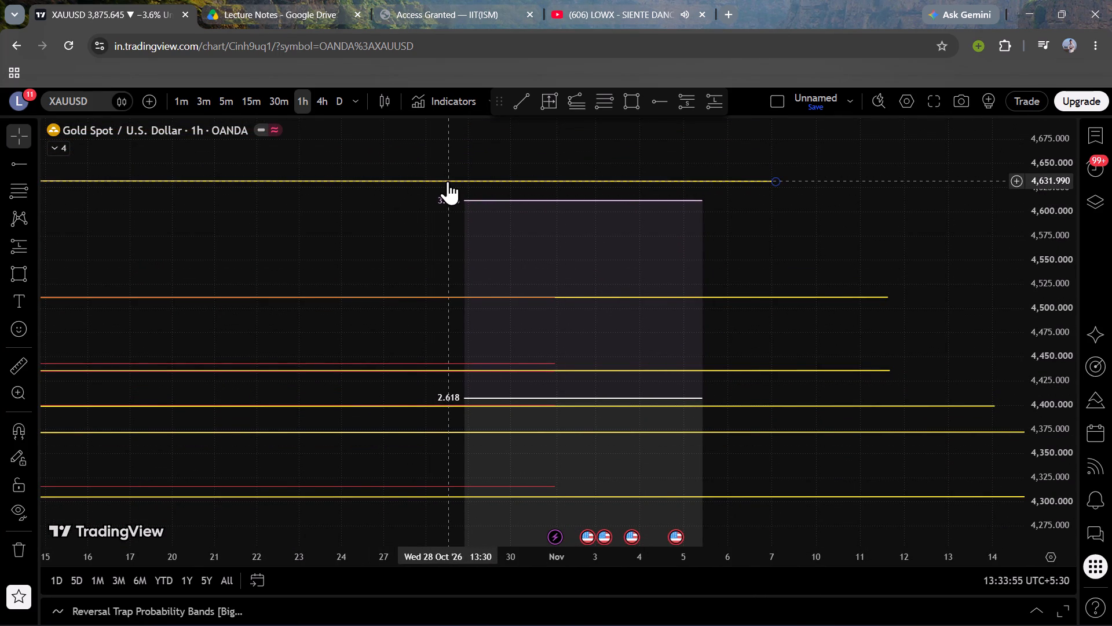
left_click(669, 148)
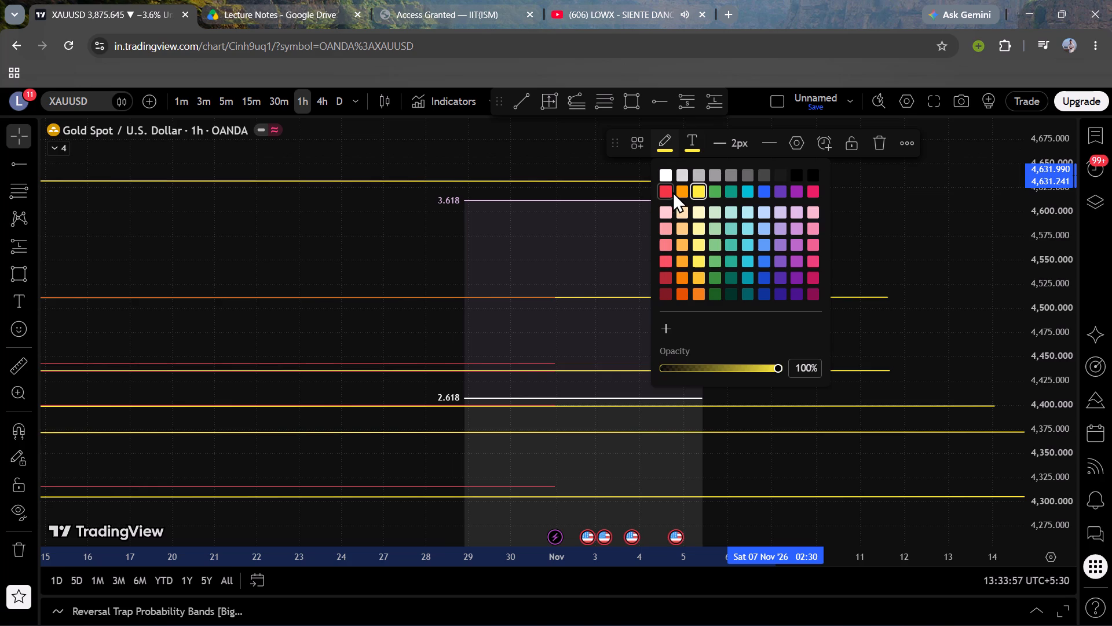
left_click(683, 191)
Recolour the yellow trend line at about 4,399, just below the 2.618 Fibonacci level, orange.
left_click_drag(796, 241, 765, 180)
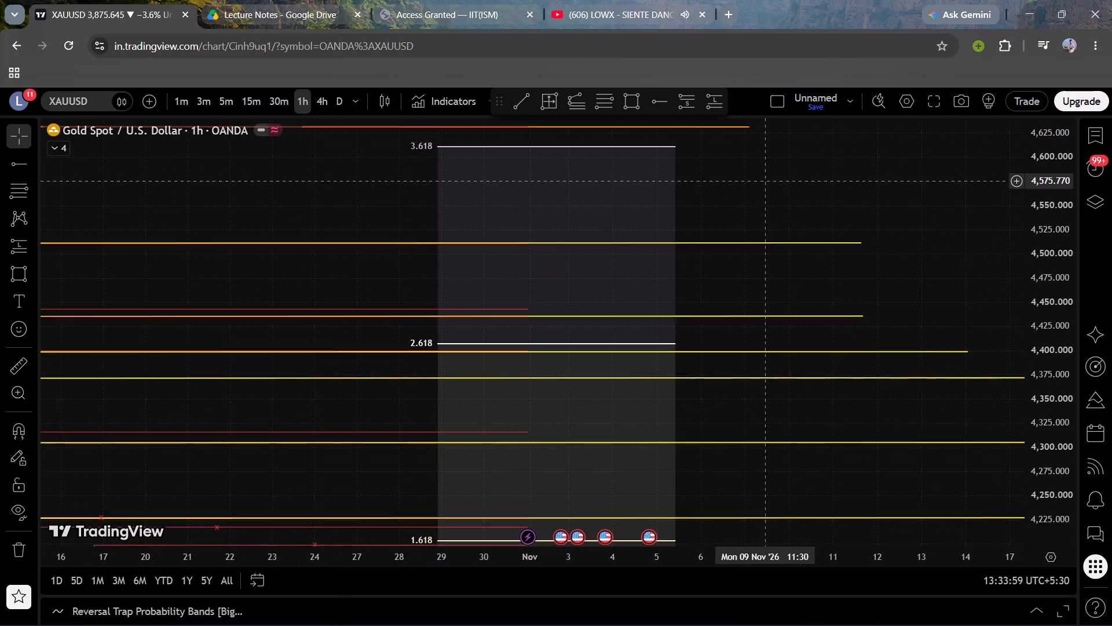
left_click_drag(765, 180, 763, 180)
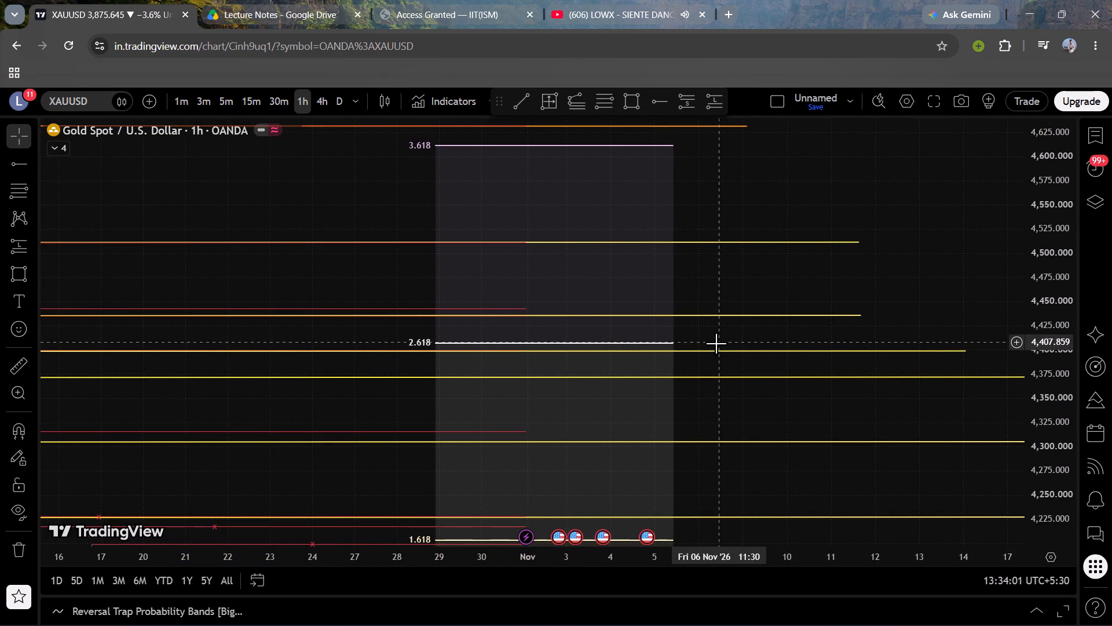
right_click(711, 350)
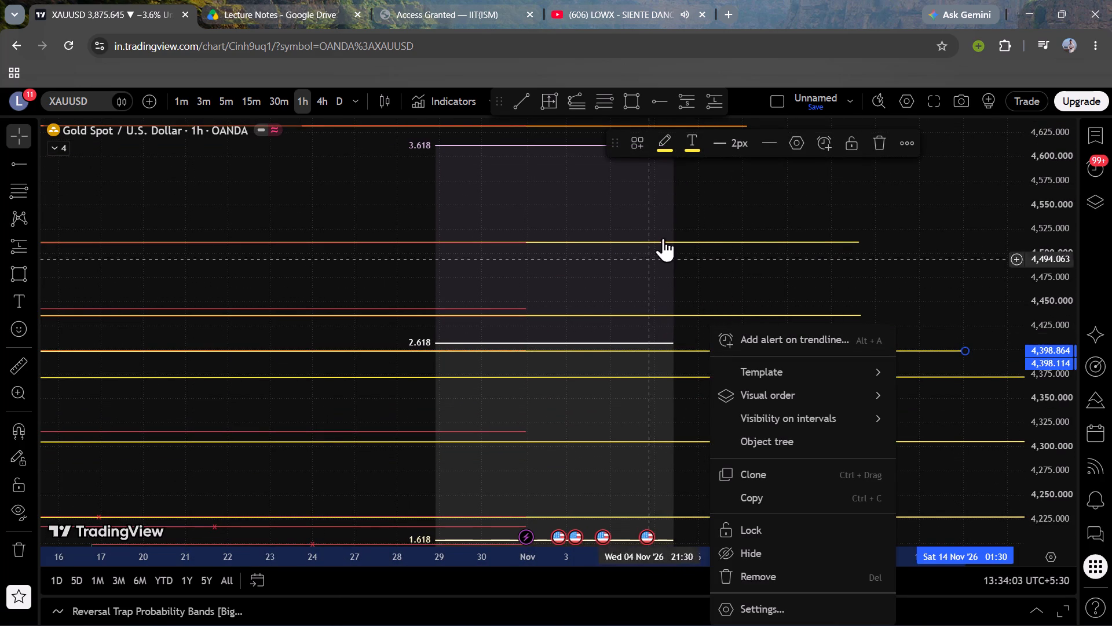
left_click(671, 144)
left_click(679, 183)
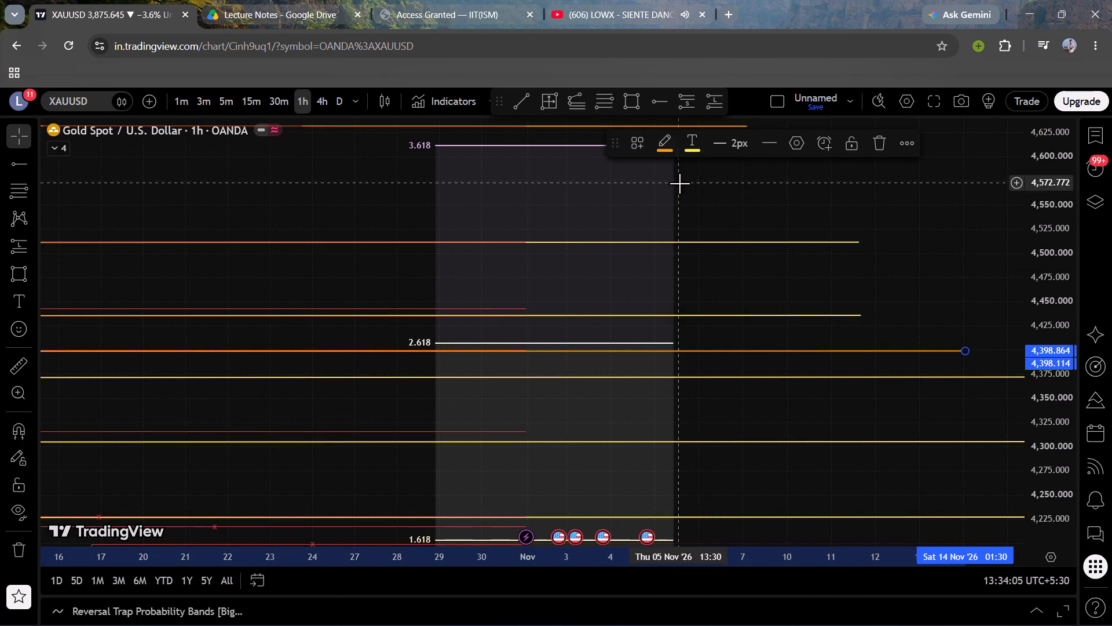
Move the near-horizontal line at the 13 October 2026 swing high up to about 4,199, near the 1.618 Fibonacci level.
left_click_drag(718, 281, 676, 221)
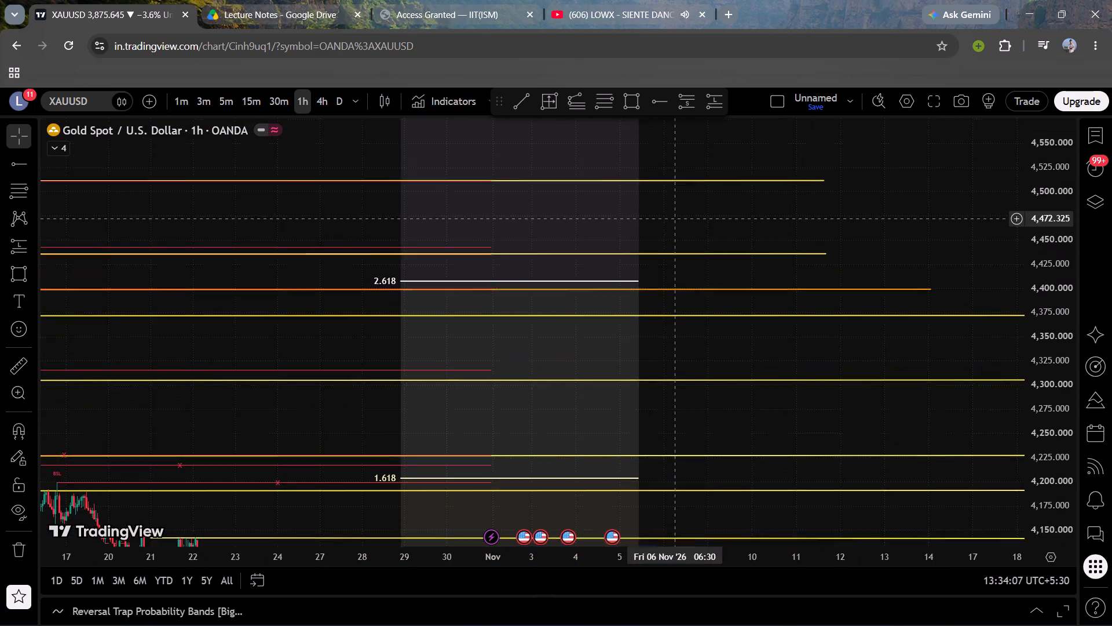
left_click_drag(676, 221, 654, 105)
left_click_drag(696, 314, 724, 233)
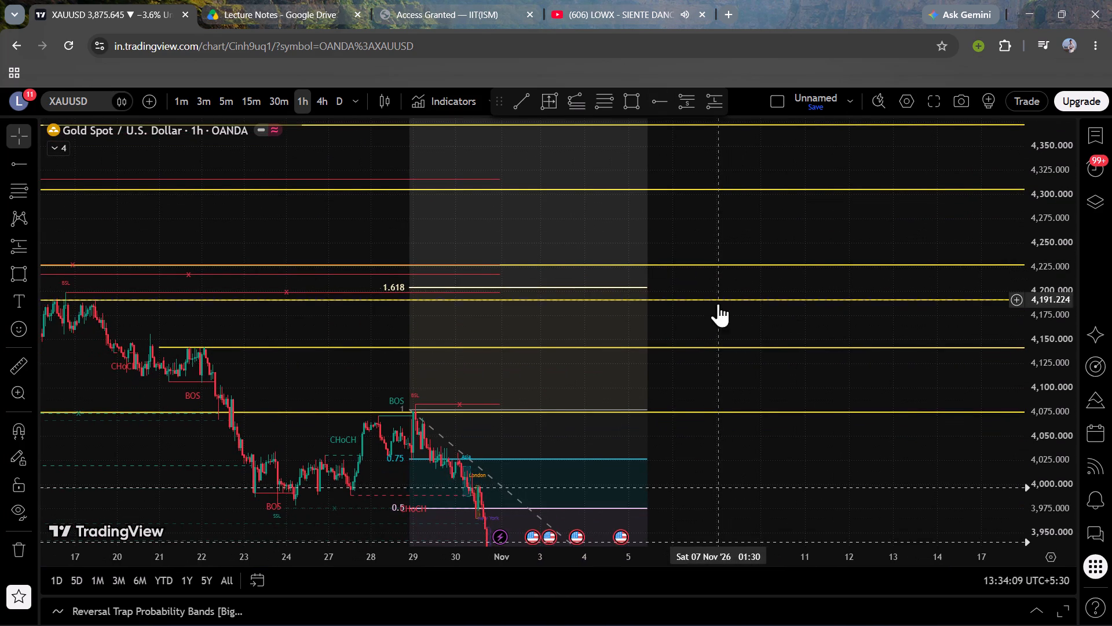
scroll(709, 306, "down", 2)
scroll(709, 307, "up", 1)
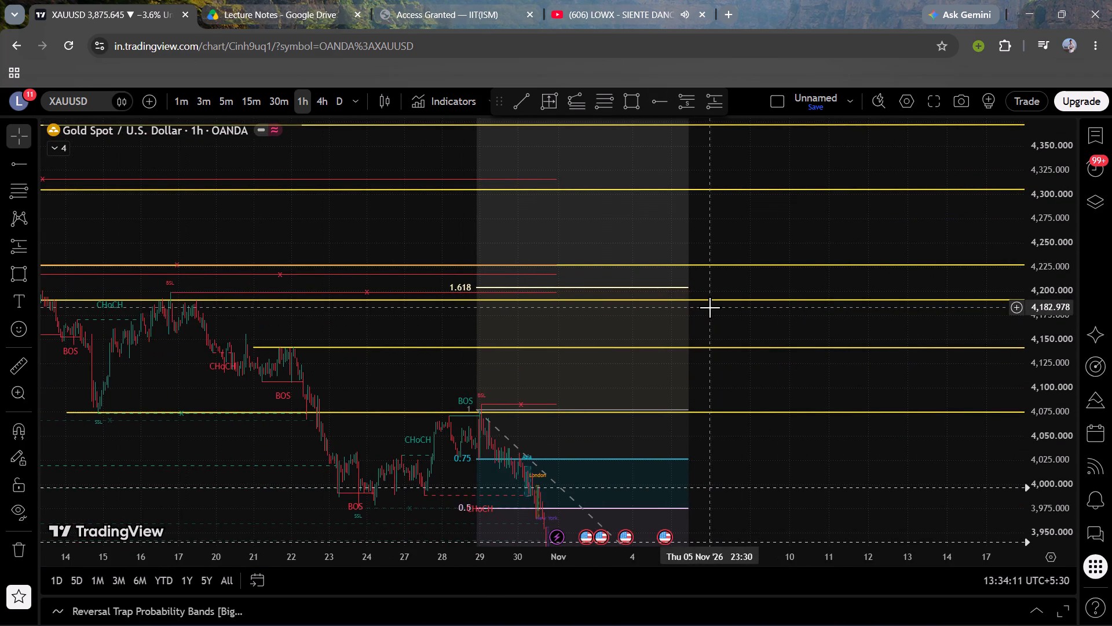
left_click_drag(727, 300, 732, 292)
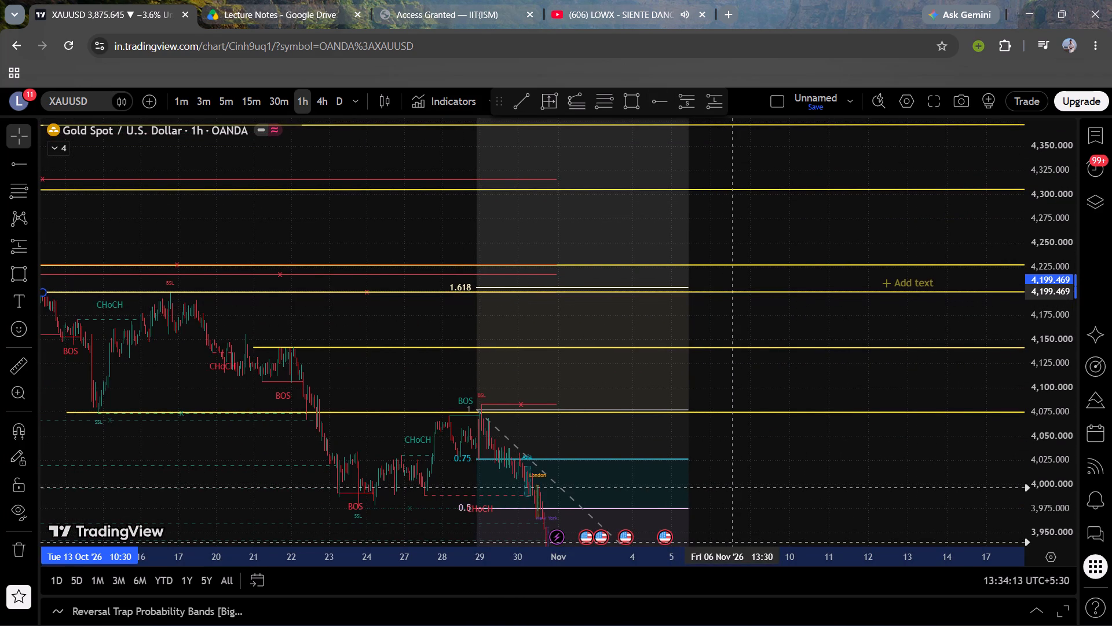
left_click_drag(732, 292, 729, 292)
Recolour the trend line at about 4,199, starting around 13 October 2026, orange.
scroll(736, 301, "down", 2)
left_click(804, 335)
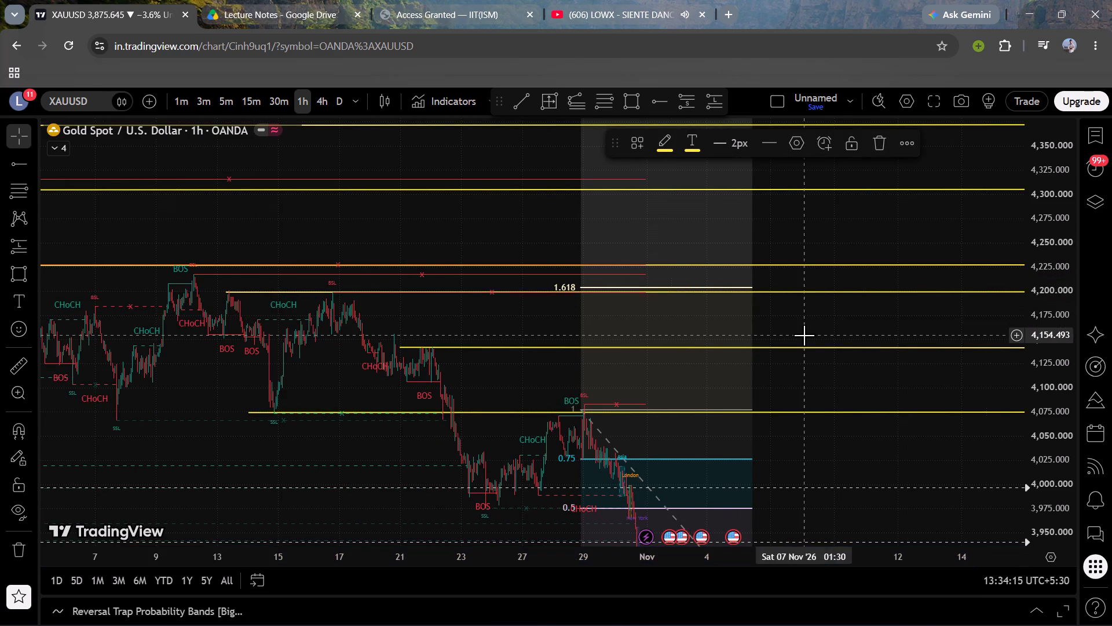
left_click_drag(795, 335, 748, 331)
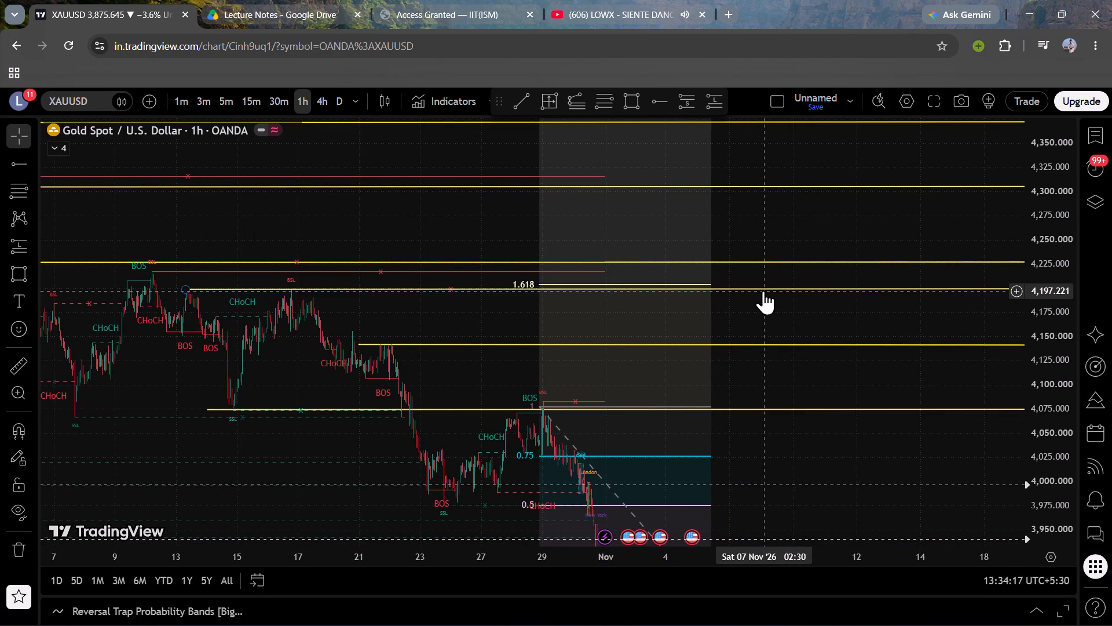
right_click(763, 290)
left_click(671, 145)
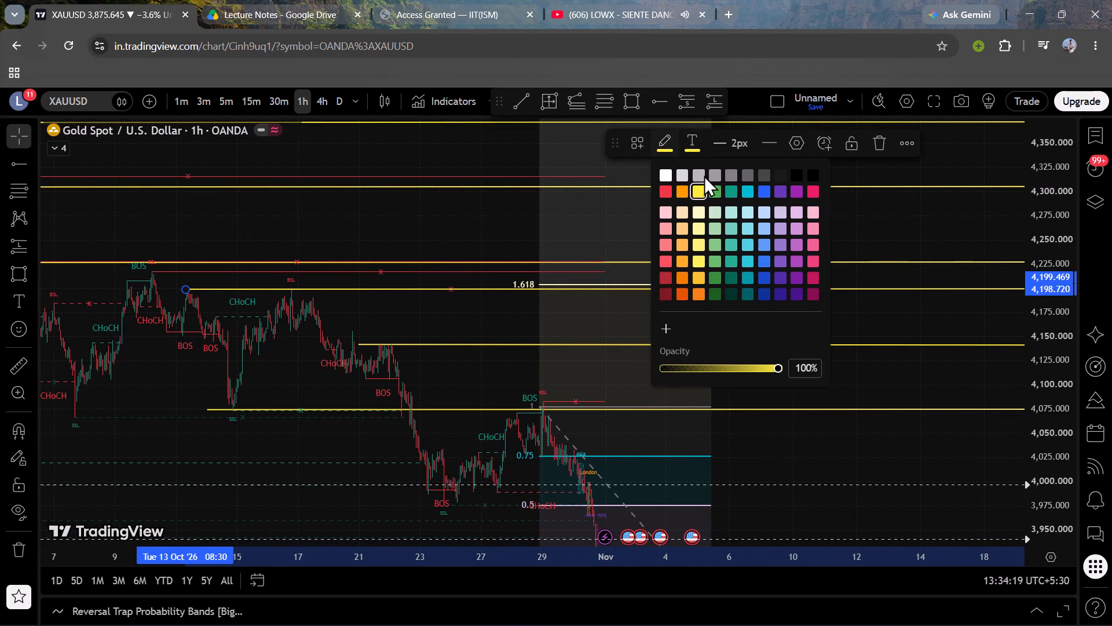
left_click(683, 189)
Move the Fibonacci retracement's upper anchor to the 30 October 2026 swing high at about 4,000.
left_click_drag(766, 323, 733, 267)
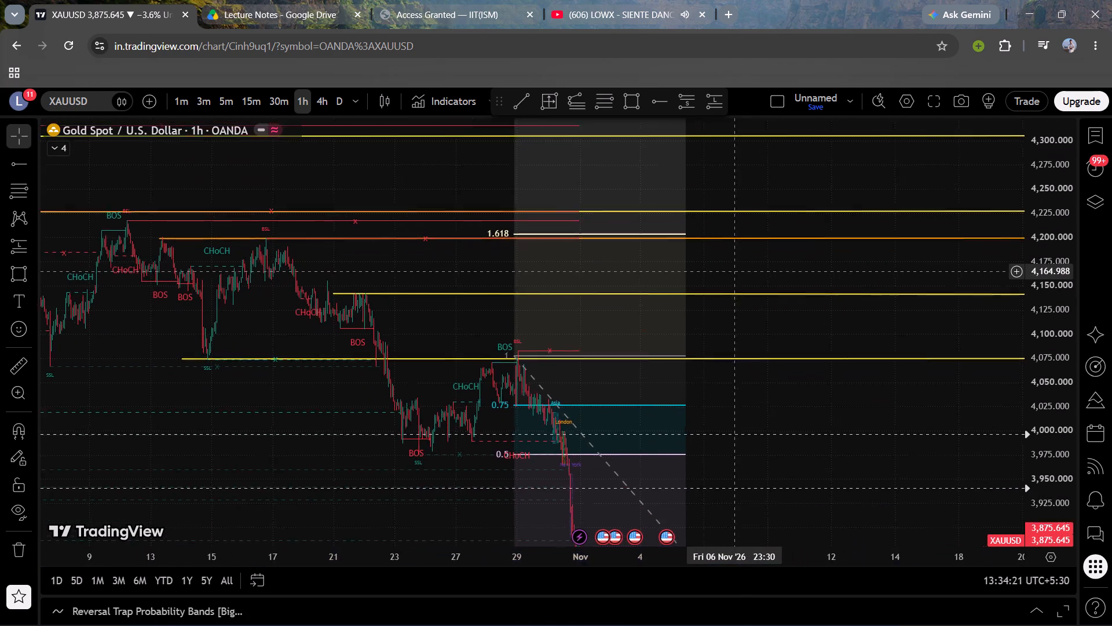
left_click_drag(733, 267, 713, 191)
scroll(719, 348, "up", 2)
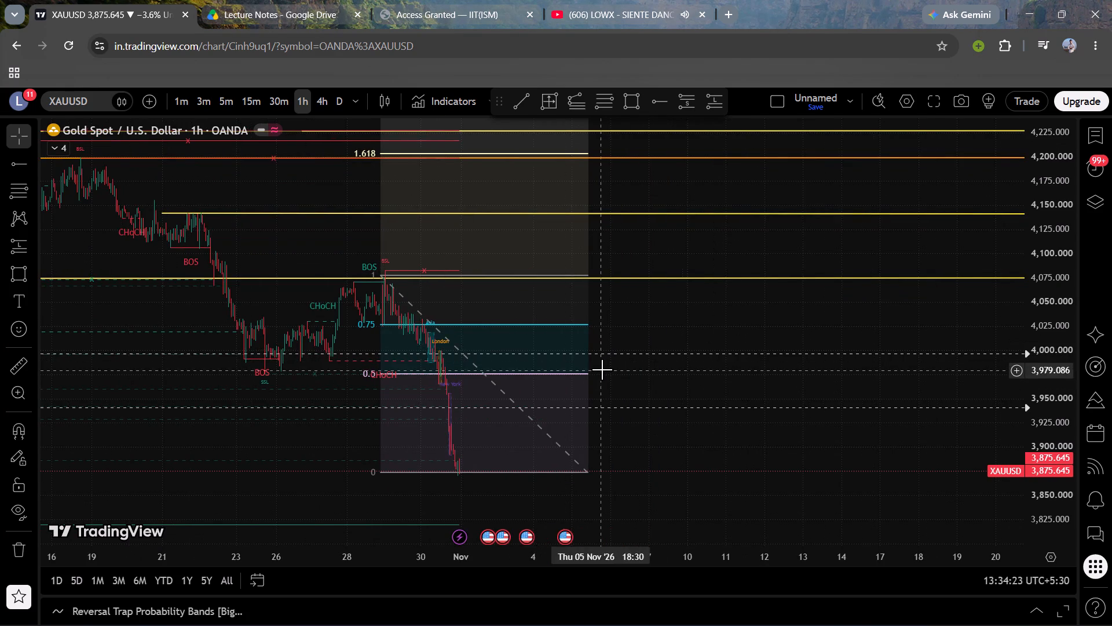
scroll(602, 369, "up", 4)
left_click_drag(467, 327, 595, 345)
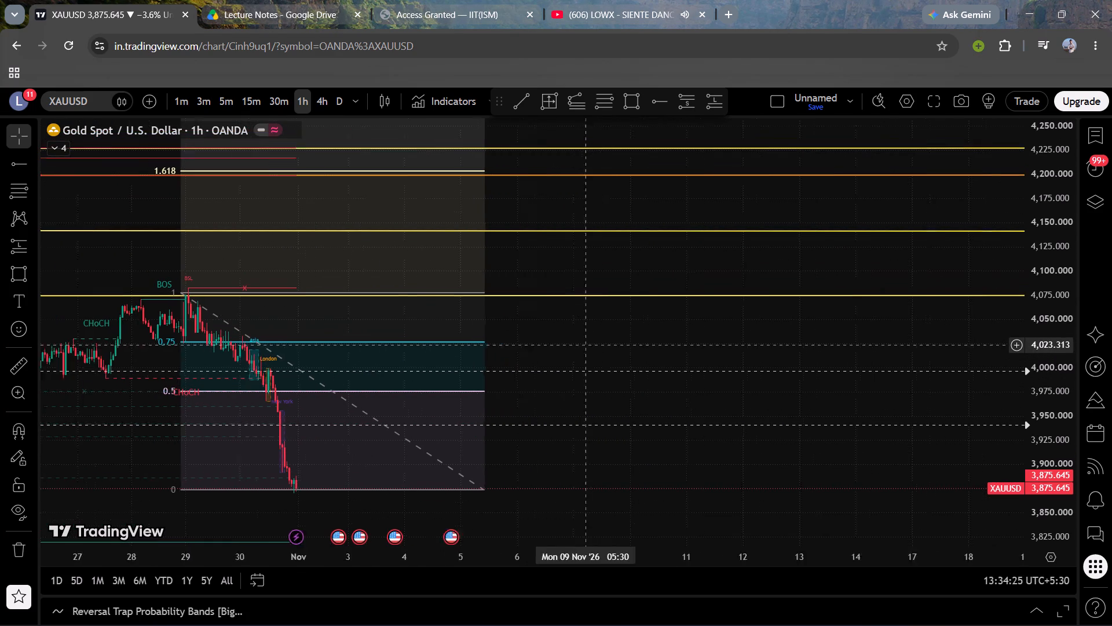
left_click_drag(595, 345, 614, 345)
left_click_drag(212, 292, 284, 338)
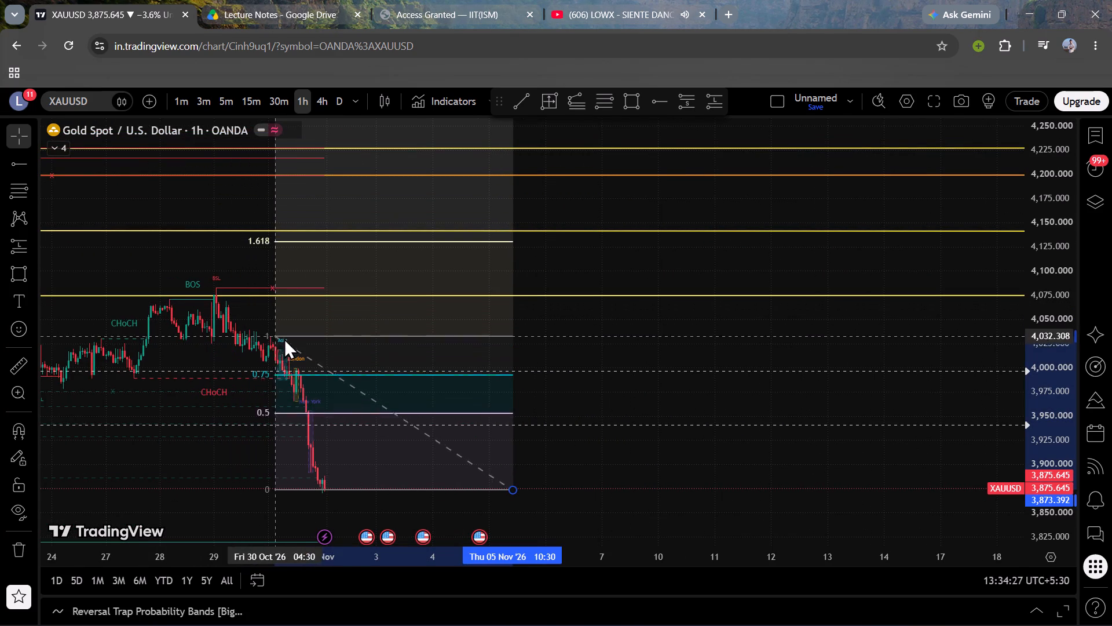
left_click_drag(284, 338, 297, 368)
Examine how the 1.618, 2.618 and 3.618 Fibonacci levels of the 30 October 2026 swing compare with the marked price lines.
scroll(339, 367, "up", 2)
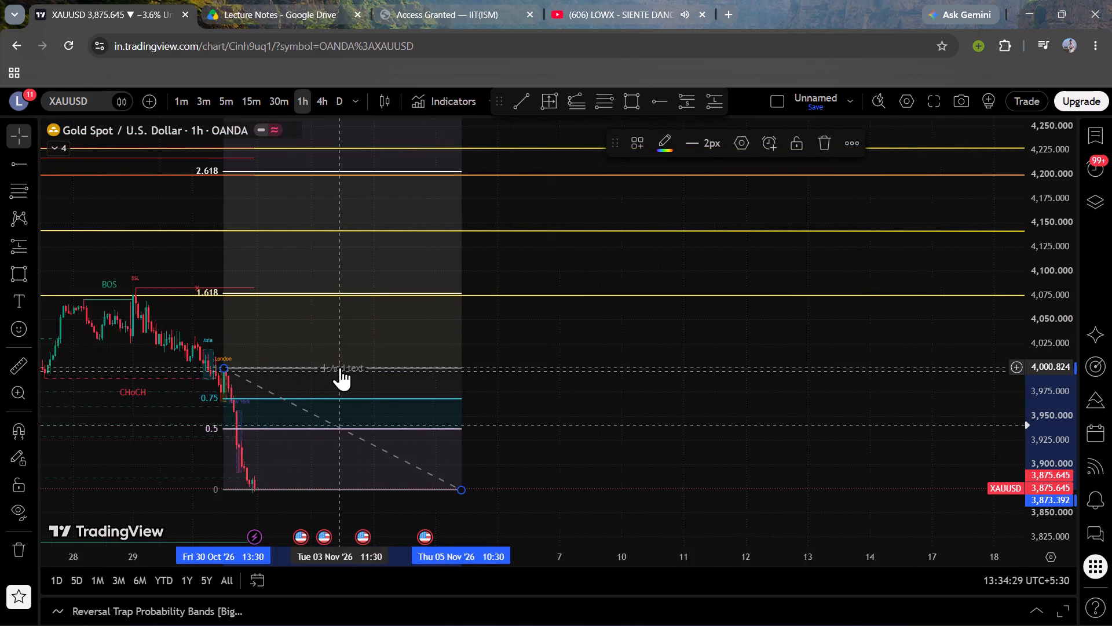
left_click_drag(497, 343, 677, 367)
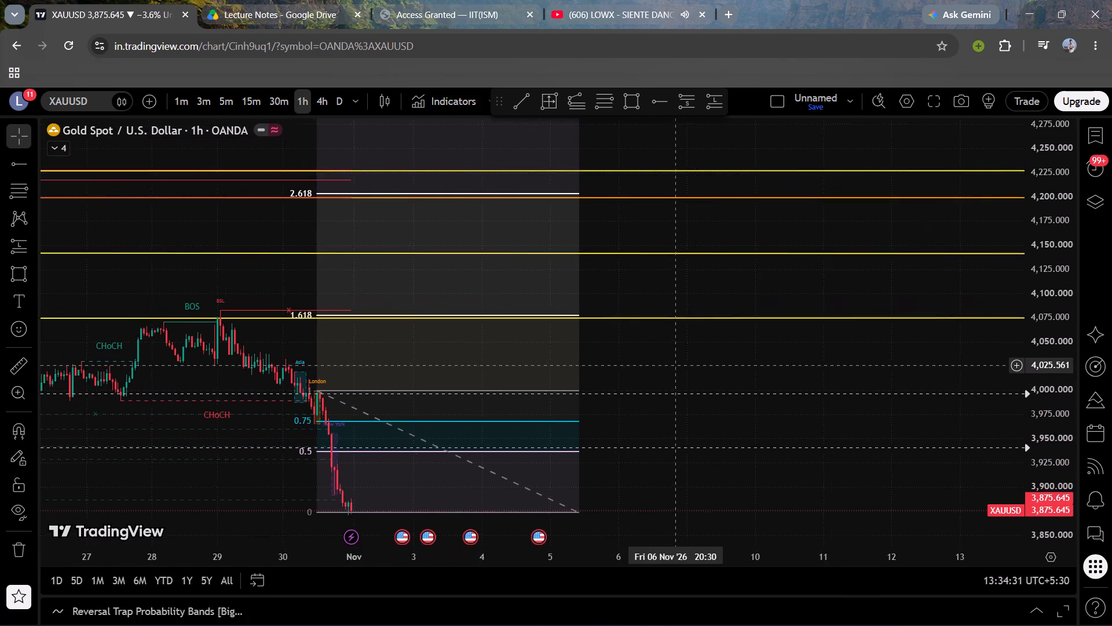
left_click_drag(677, 367, 776, 402)
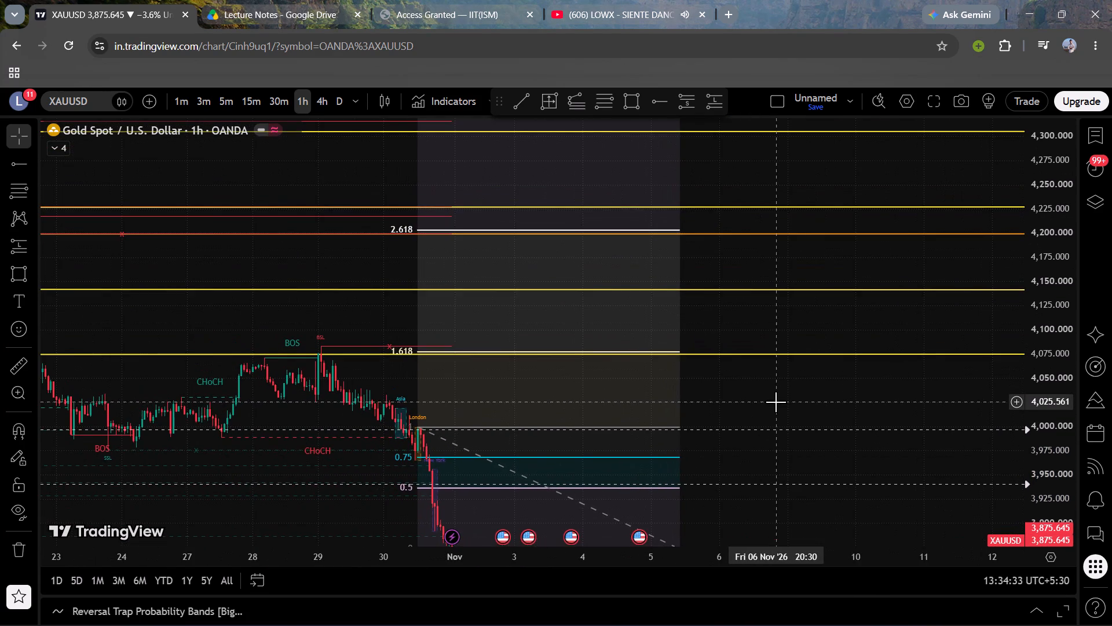
scroll(785, 405, "down", 3)
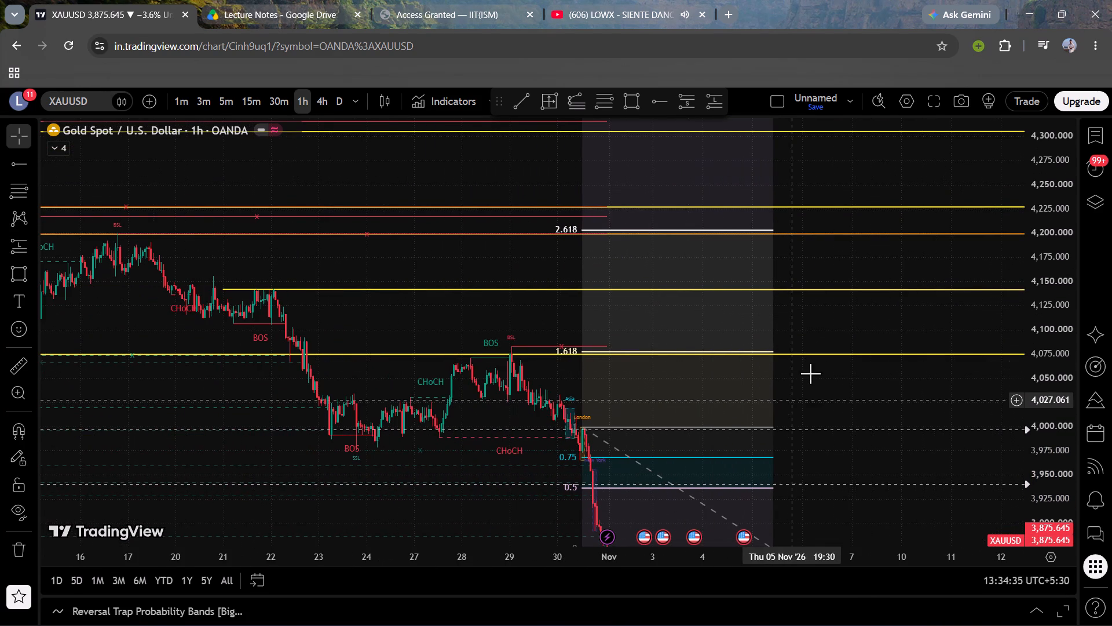
left_click_drag(825, 321, 785, 501)
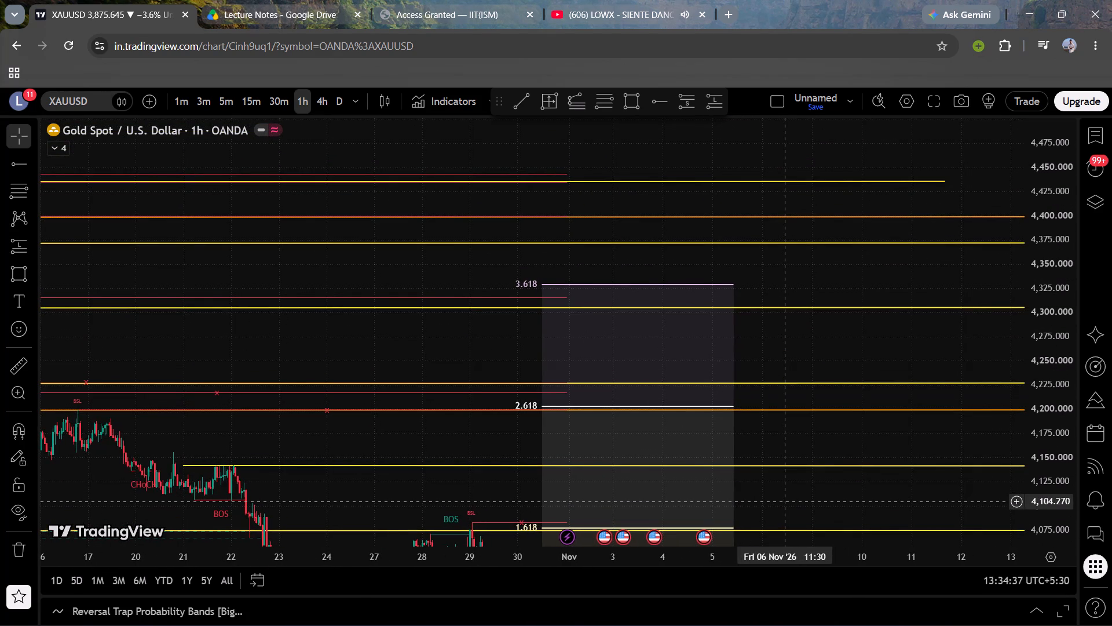
left_click_drag(785, 501, 781, 598)
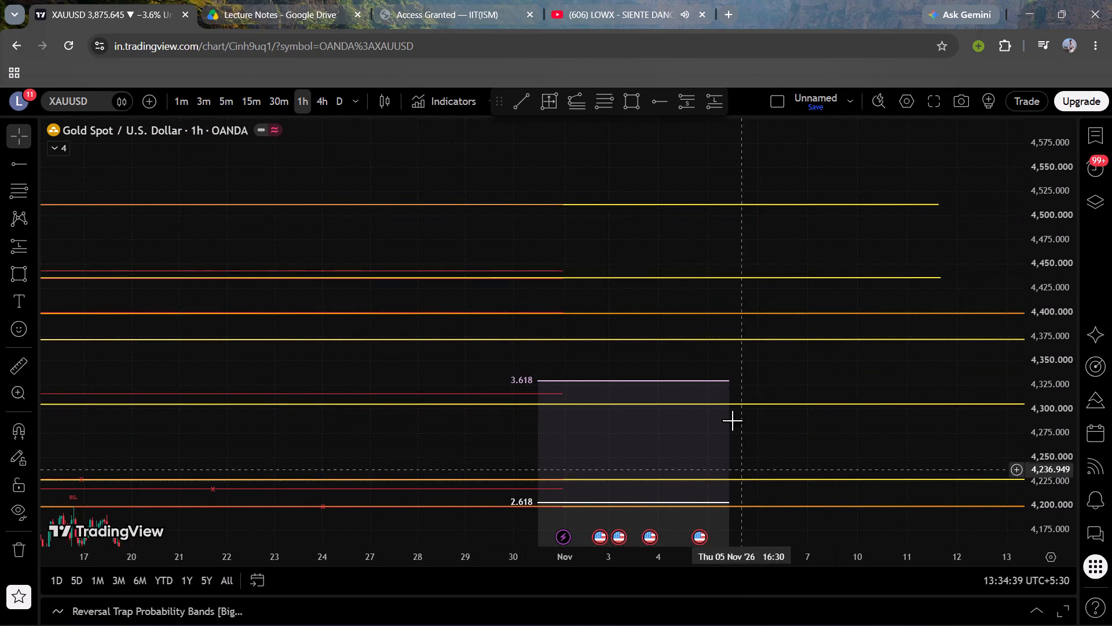
scroll(727, 365, "down", 4)
left_click_drag(721, 231, 734, 298)
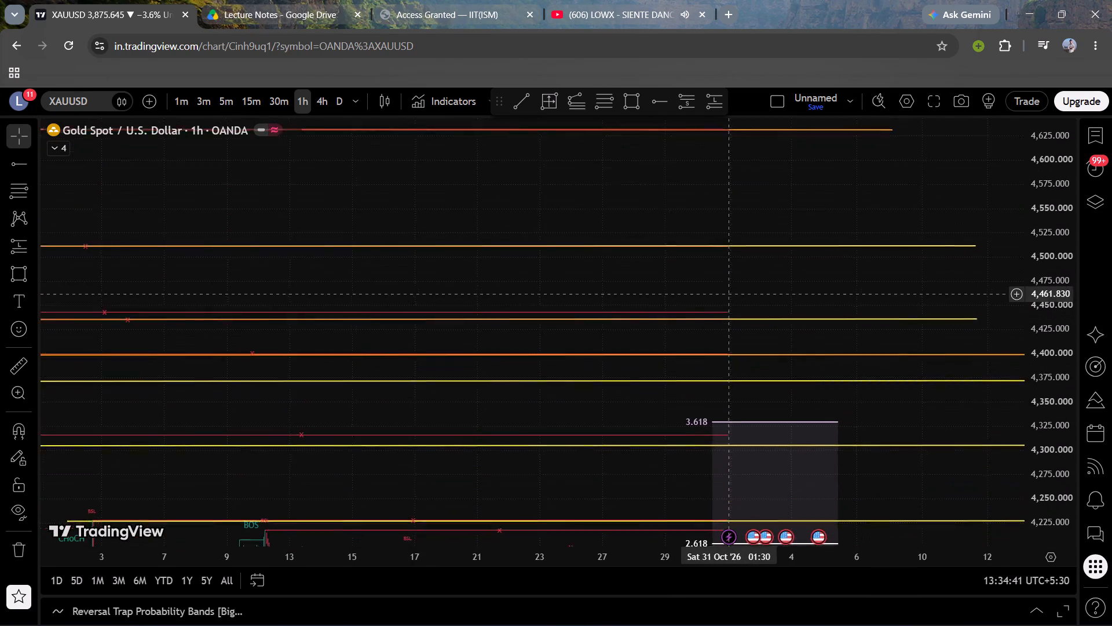
left_click_drag(734, 298, 668, 114)
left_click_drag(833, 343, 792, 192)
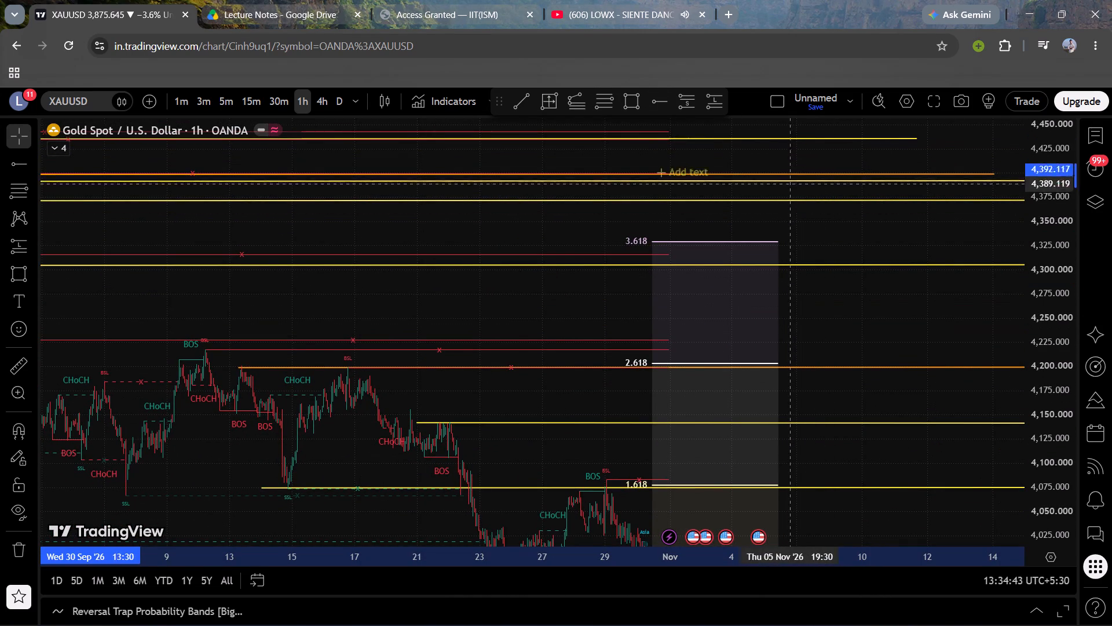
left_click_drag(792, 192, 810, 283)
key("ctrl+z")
Delete the Fibonacci retracement anchored at the 30 October 2026 swing high at about 4,000.
left_click_drag(817, 292, 807, 202)
scroll(793, 236, "down", 5)
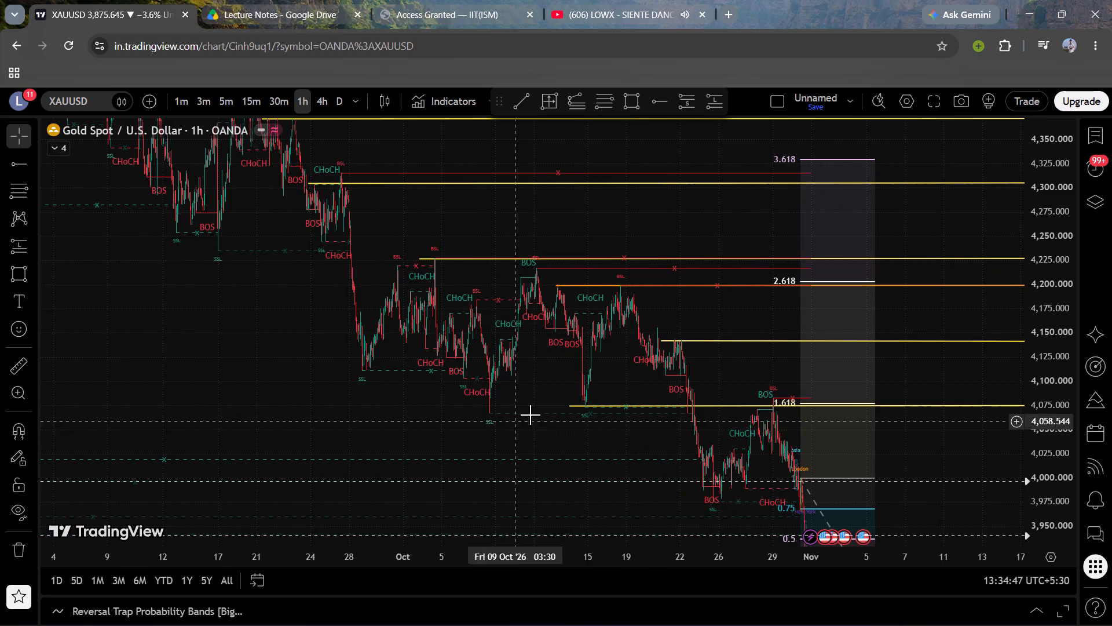
left_click_drag(536, 413, 492, 222)
scroll(497, 277, "up", 9)
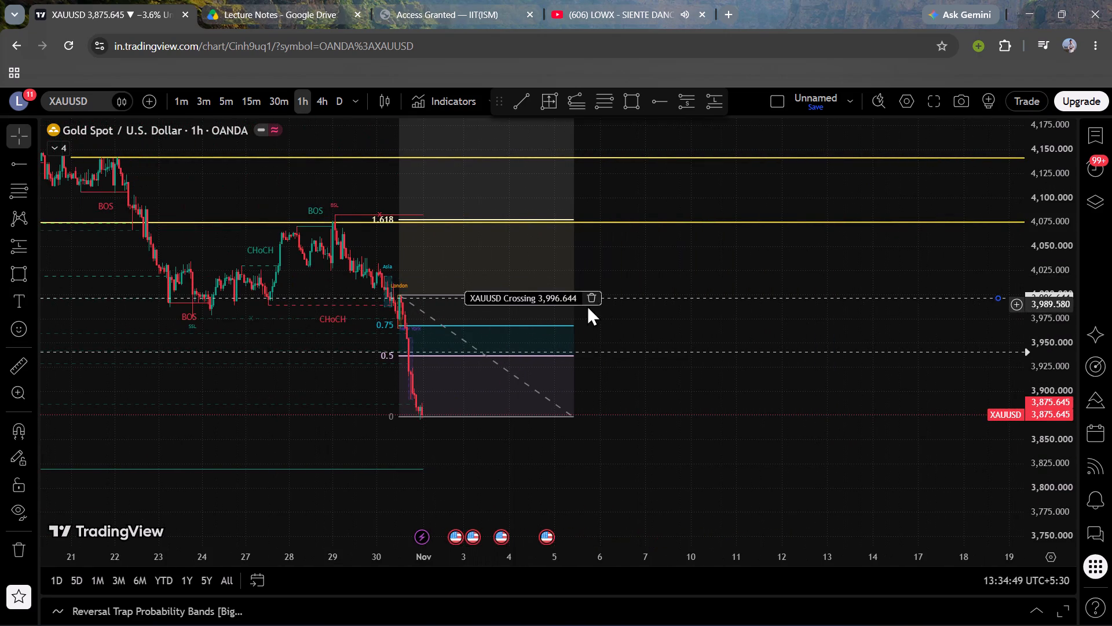
left_click(570, 324)
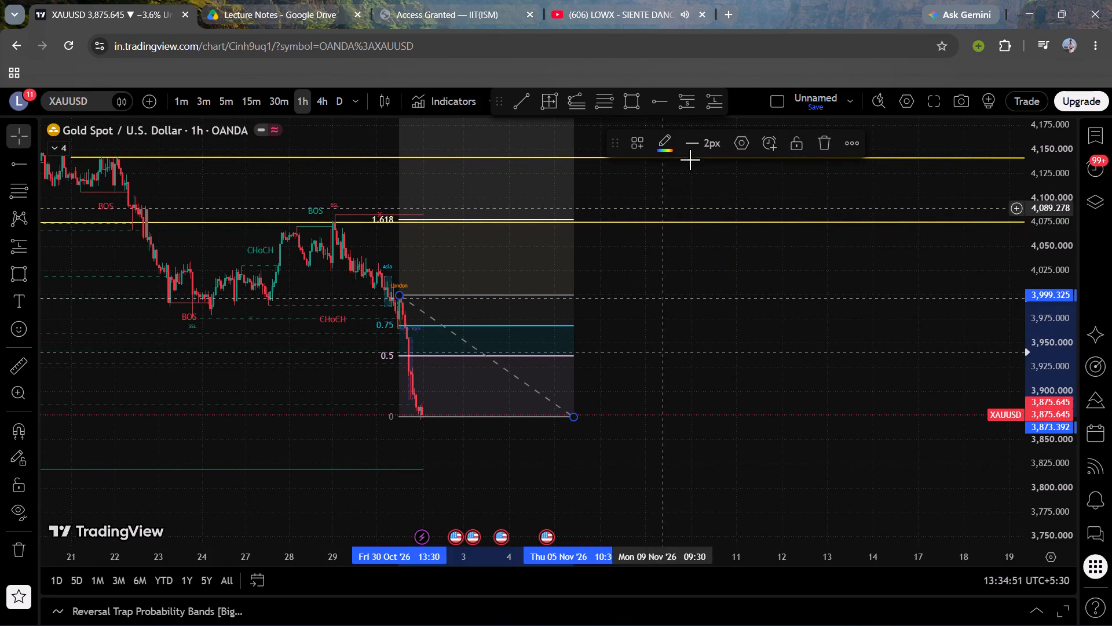
left_click(826, 145)
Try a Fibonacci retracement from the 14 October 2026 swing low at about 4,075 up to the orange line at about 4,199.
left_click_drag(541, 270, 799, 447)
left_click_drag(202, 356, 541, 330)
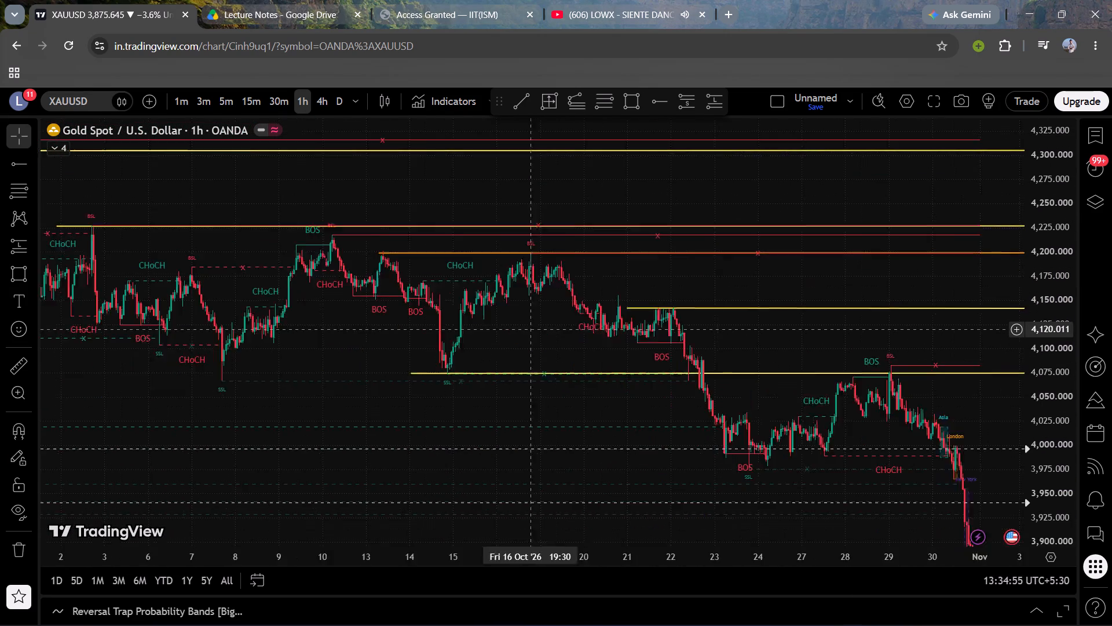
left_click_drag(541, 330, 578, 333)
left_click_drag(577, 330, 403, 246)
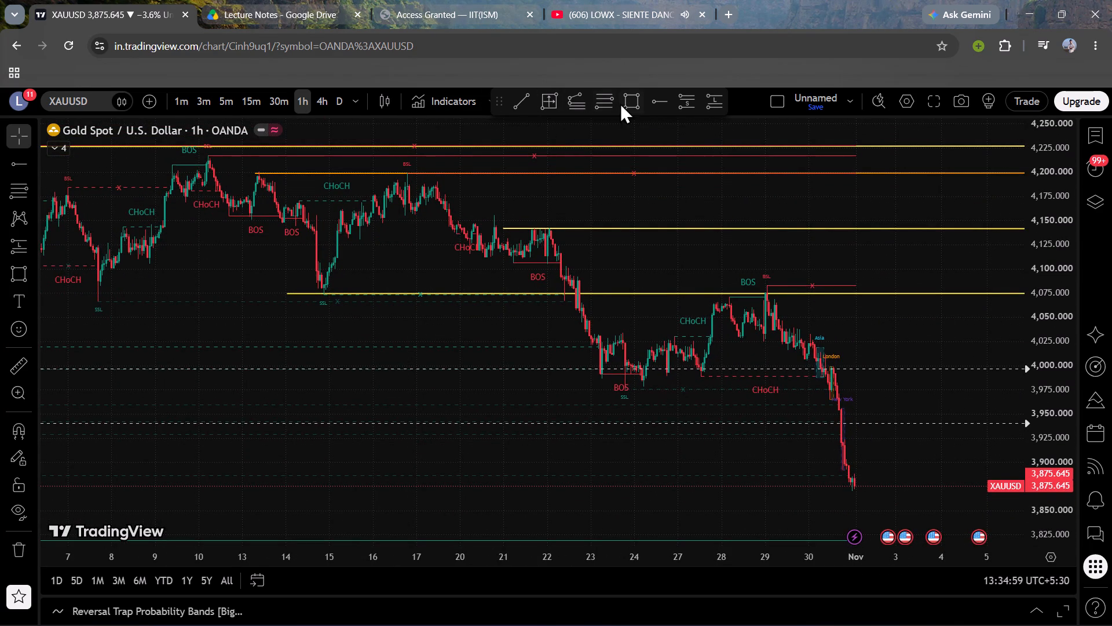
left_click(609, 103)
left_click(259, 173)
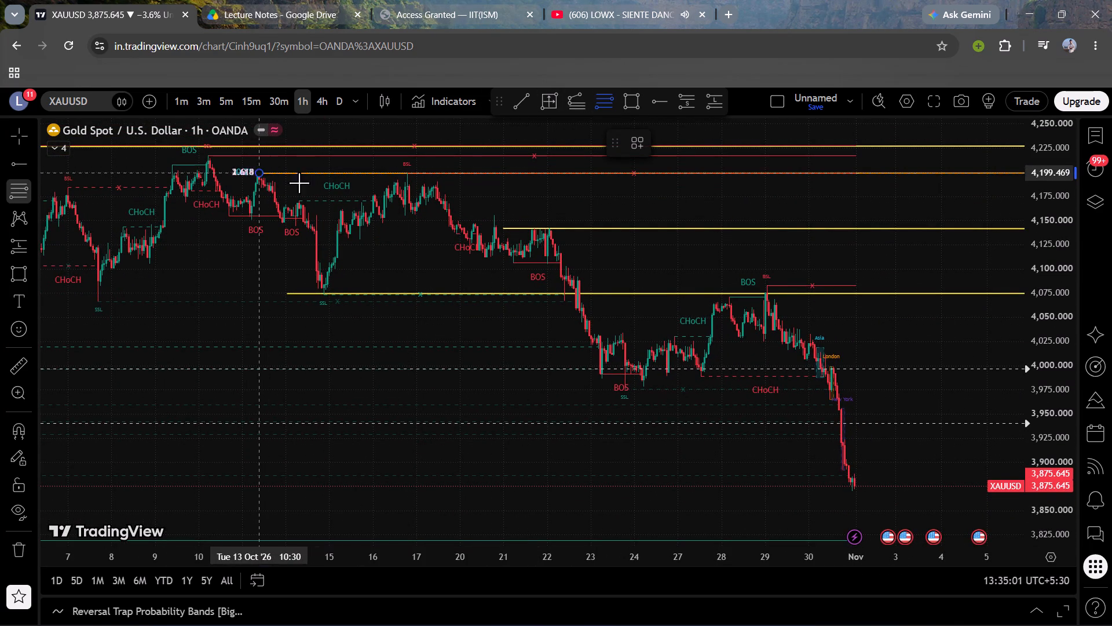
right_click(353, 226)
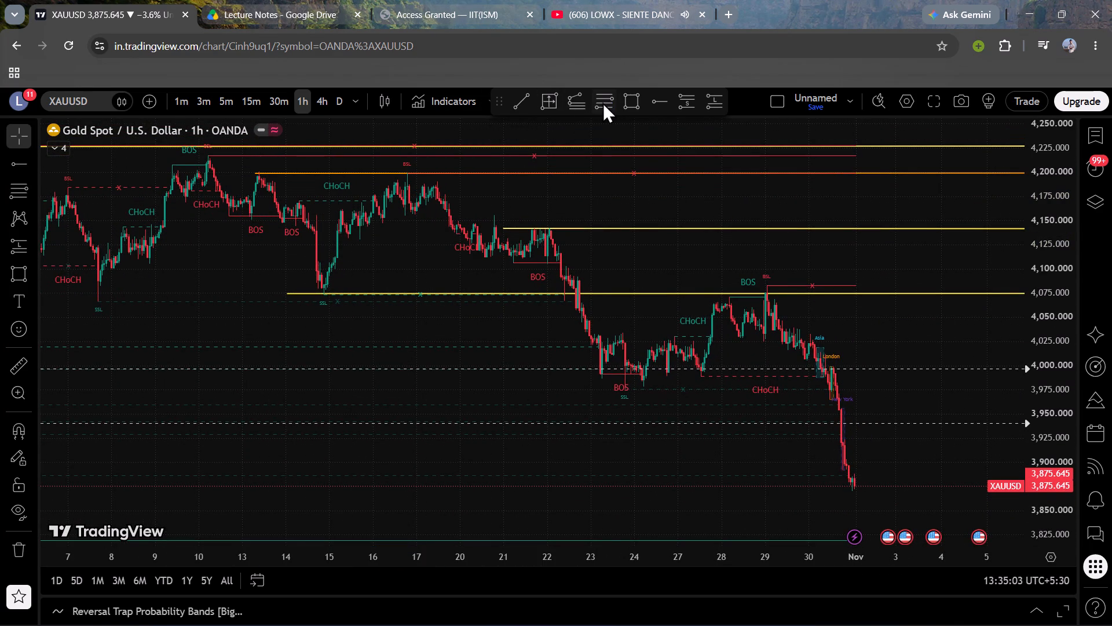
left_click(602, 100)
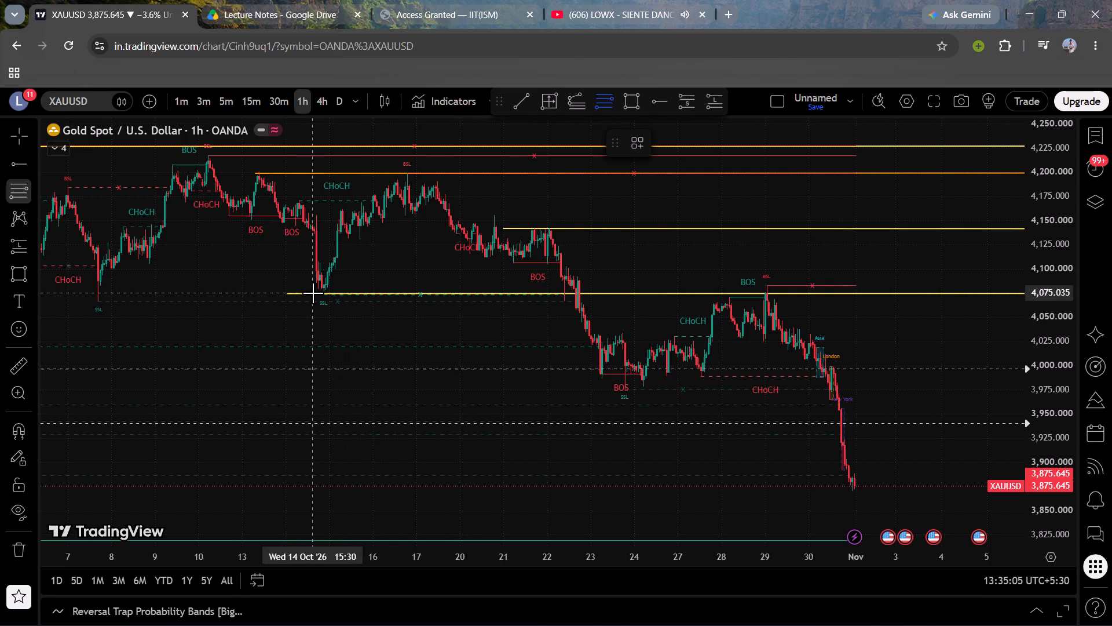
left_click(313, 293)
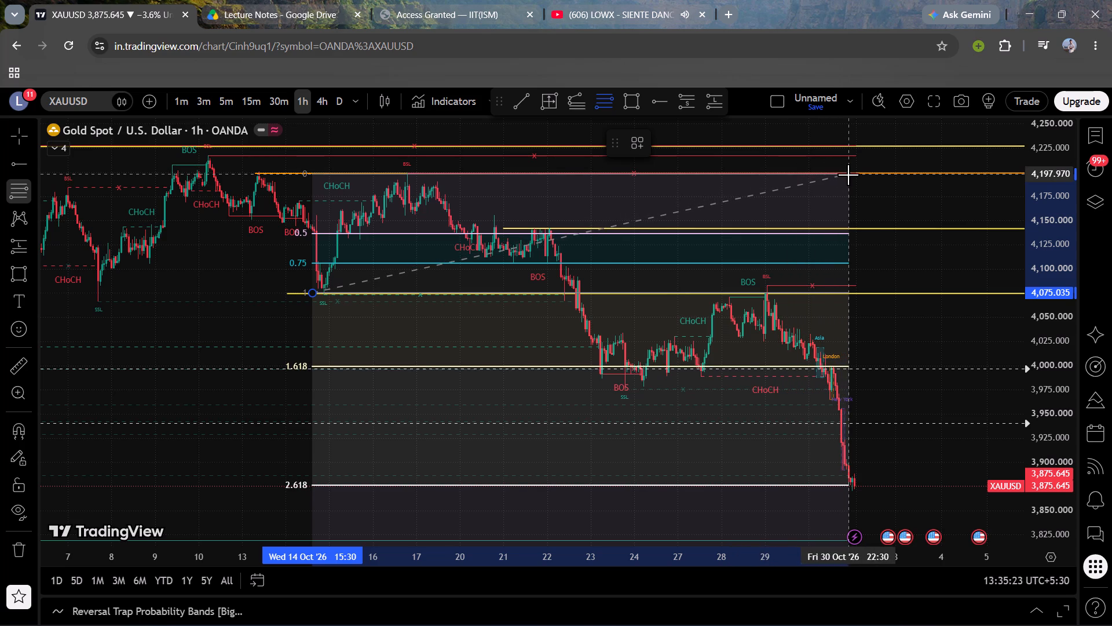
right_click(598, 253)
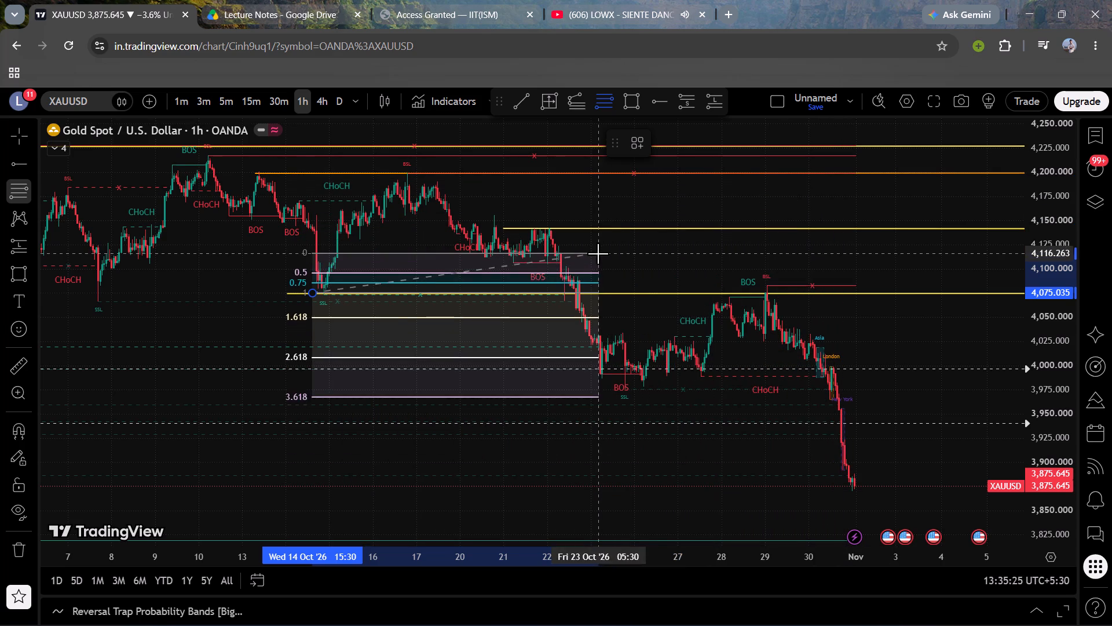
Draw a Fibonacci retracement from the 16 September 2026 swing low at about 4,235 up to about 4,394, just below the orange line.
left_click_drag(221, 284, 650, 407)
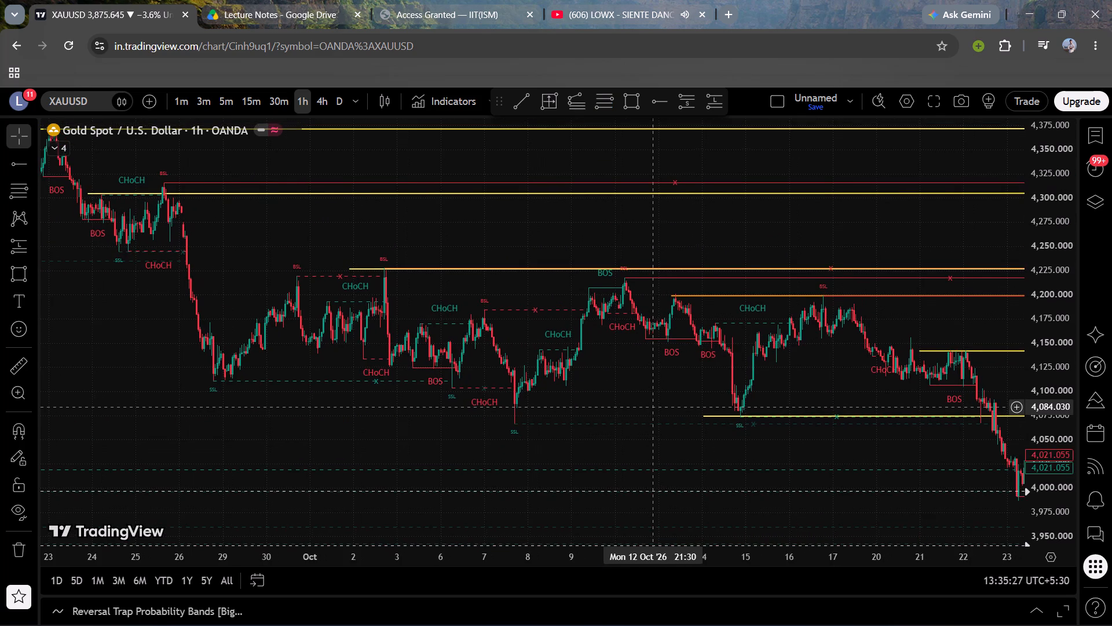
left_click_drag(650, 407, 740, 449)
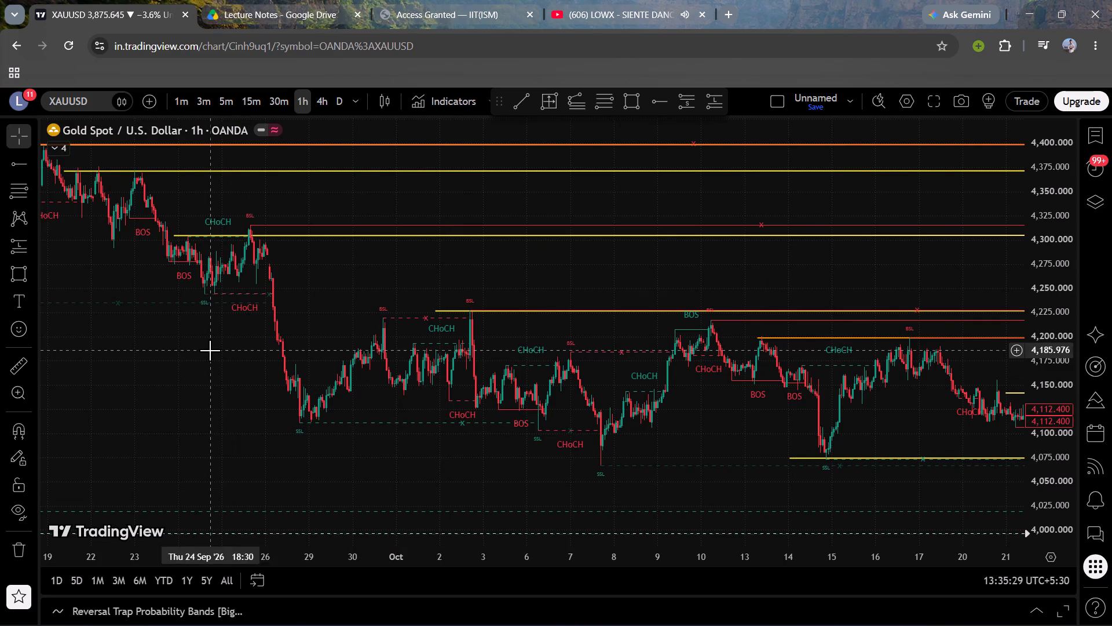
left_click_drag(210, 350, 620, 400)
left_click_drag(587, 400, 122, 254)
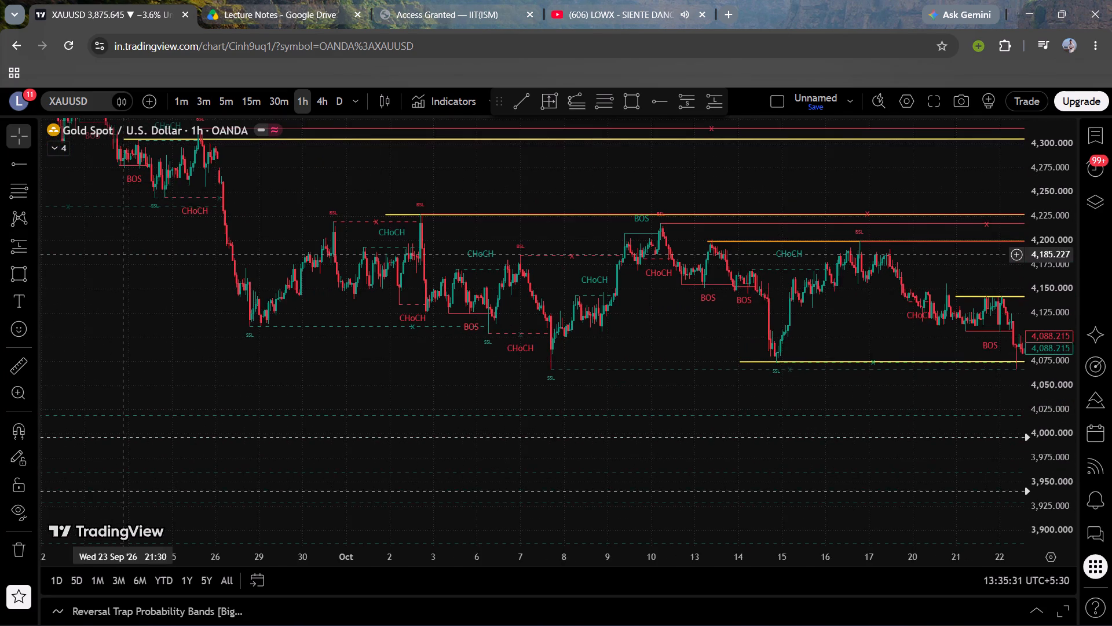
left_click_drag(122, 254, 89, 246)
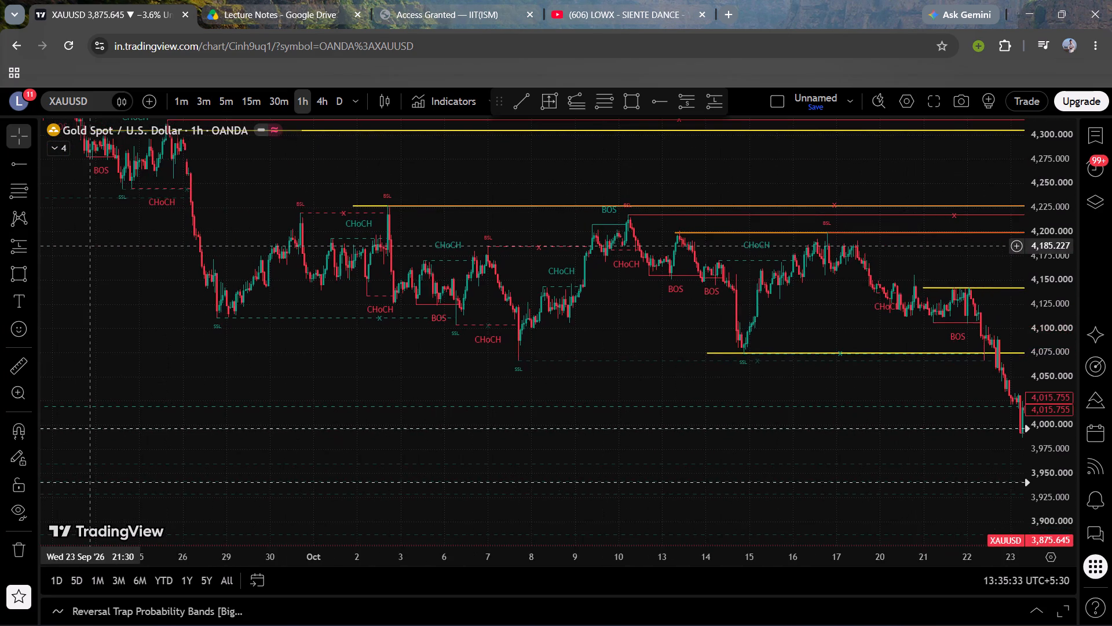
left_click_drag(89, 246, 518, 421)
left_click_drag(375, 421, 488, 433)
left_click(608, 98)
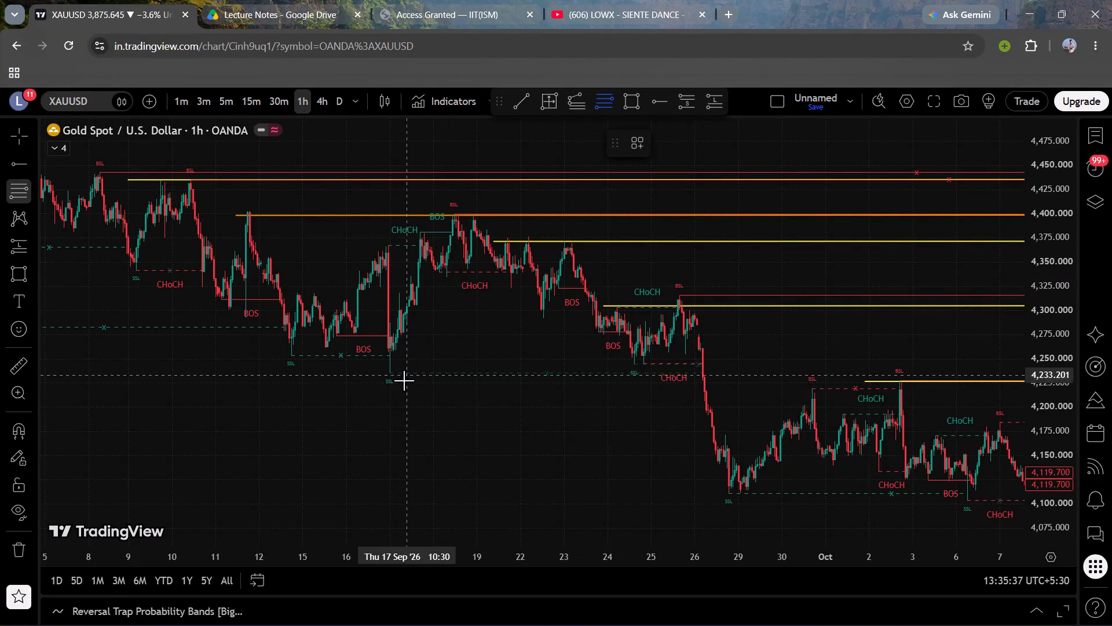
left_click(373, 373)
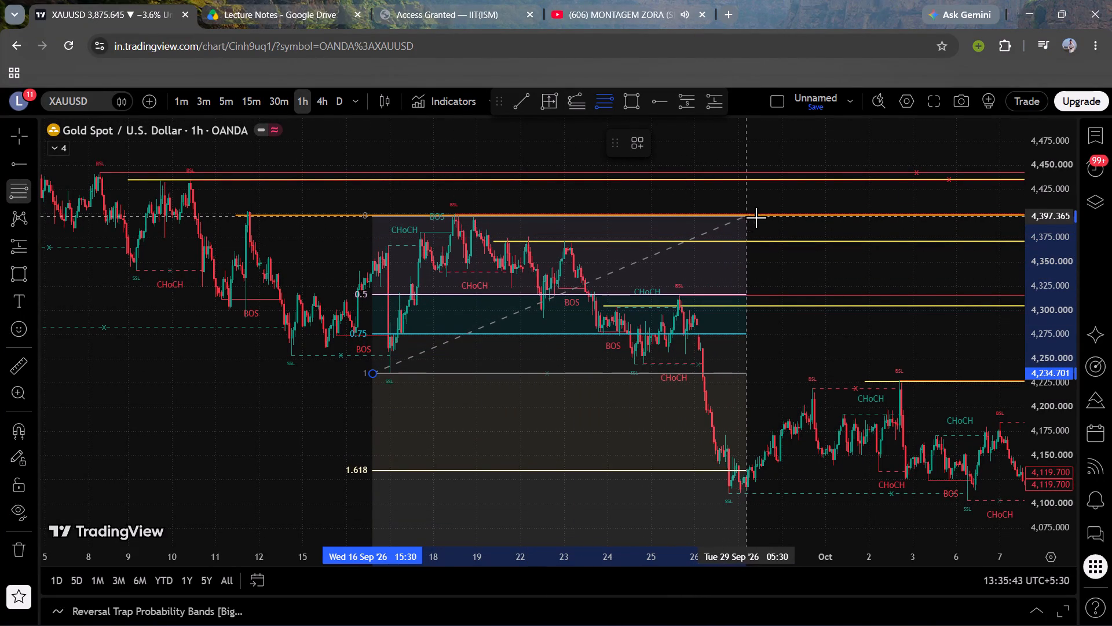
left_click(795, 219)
Compare the September Fibonacci's 1.618 and 2.618 extension levels with the price action through late October 2026.
left_click_drag(846, 364, 817, 318)
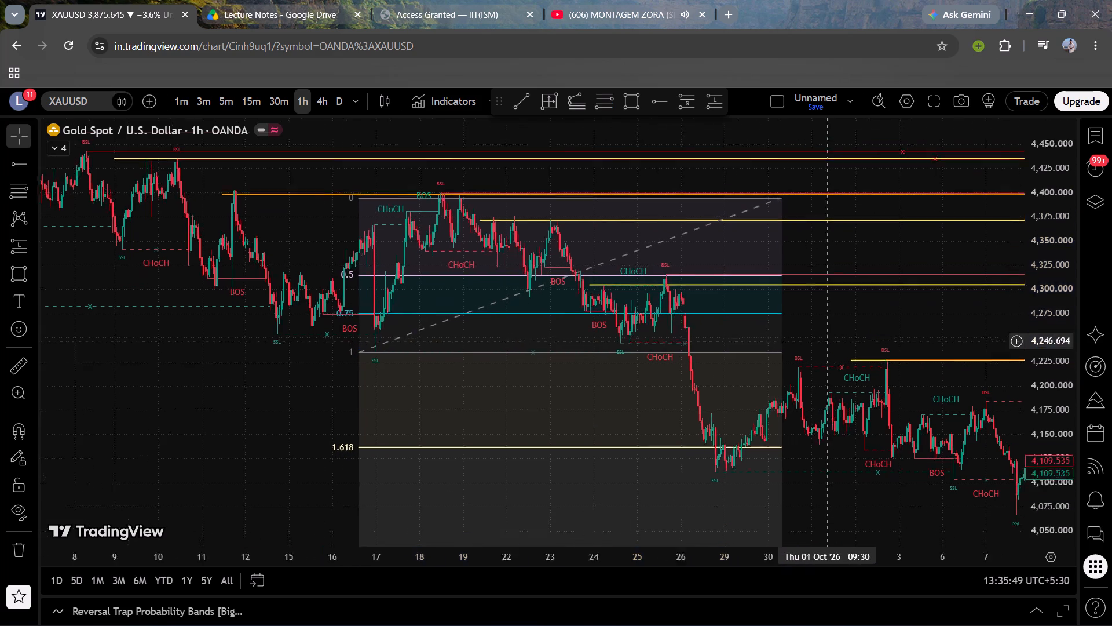
left_click_drag(817, 318, 686, 174)
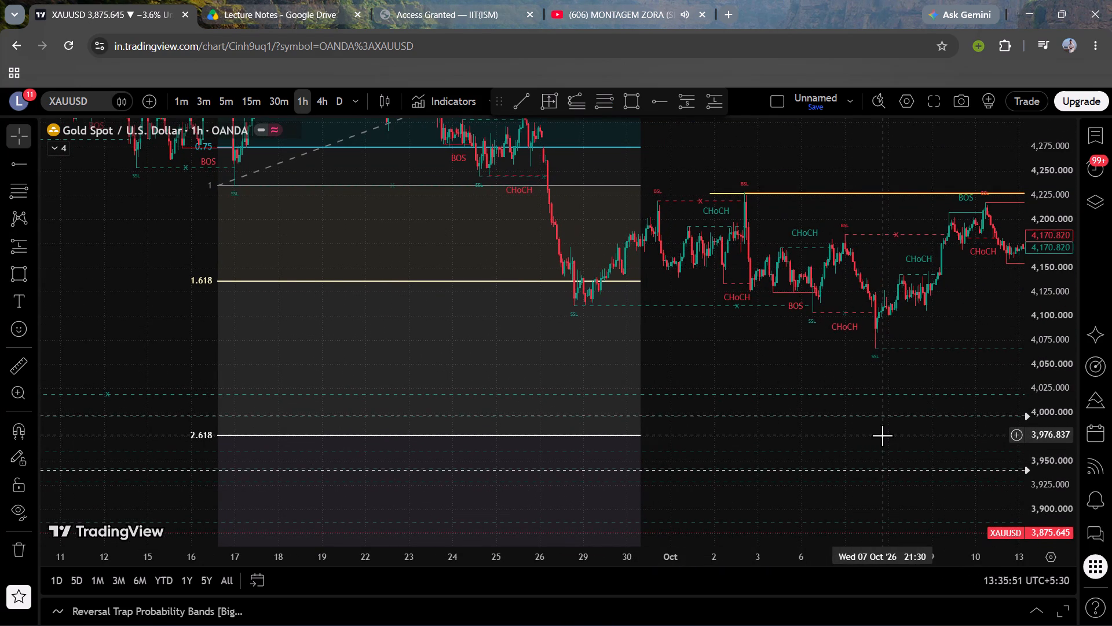
left_click_drag(882, 435, 881, 435)
left_click_drag(881, 435, 276, 412)
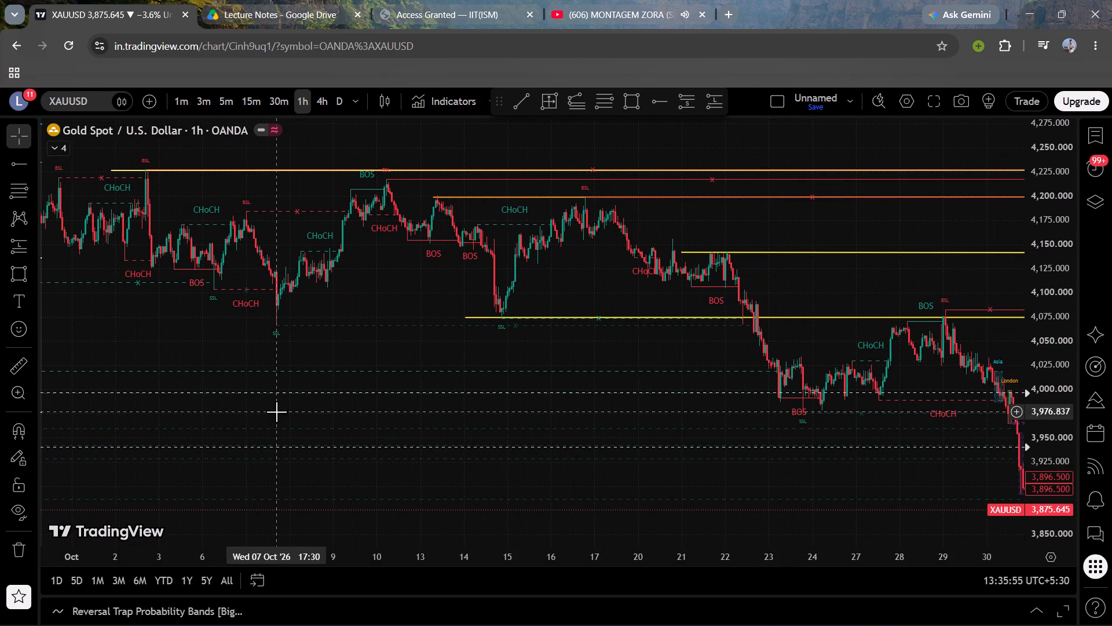
scroll(276, 412, "right", 3)
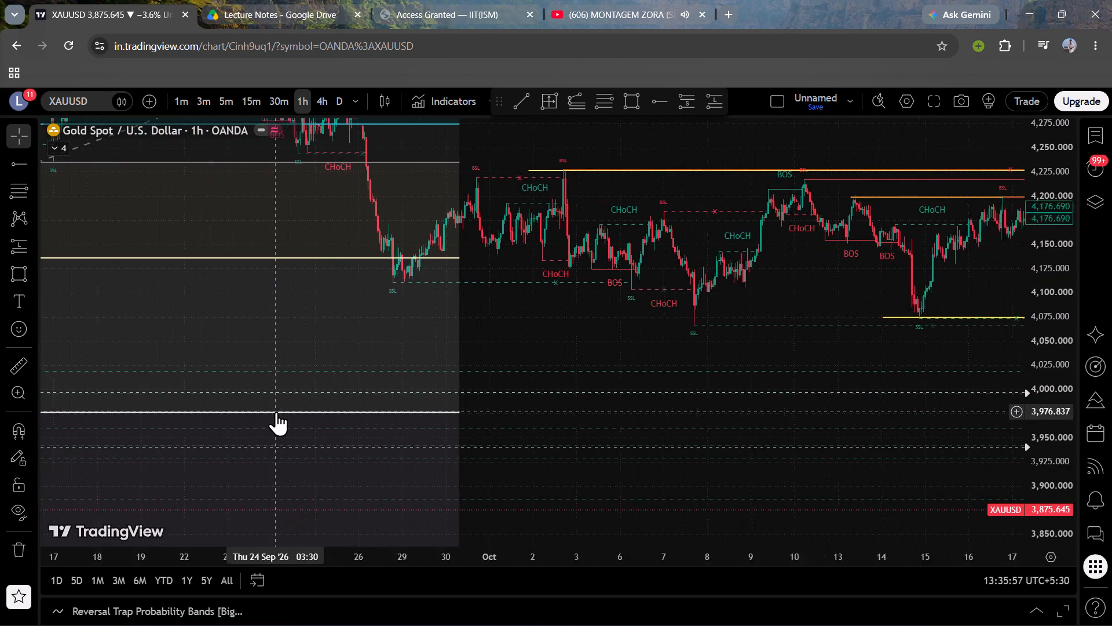
left_click_drag(567, 360, 662, 377)
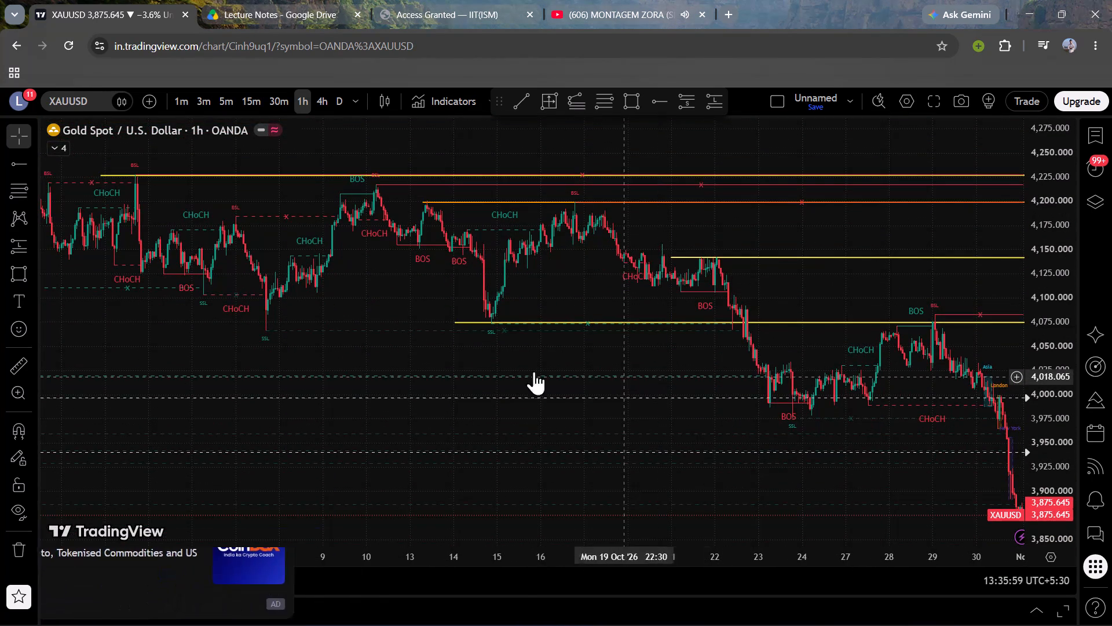
left_click_drag(402, 345, 792, 505)
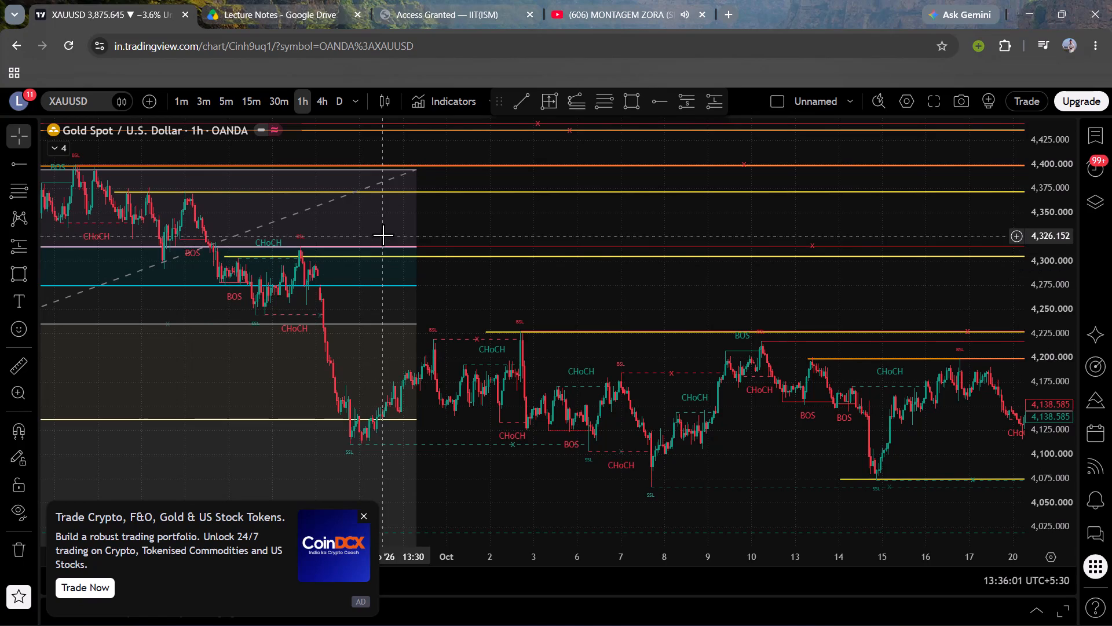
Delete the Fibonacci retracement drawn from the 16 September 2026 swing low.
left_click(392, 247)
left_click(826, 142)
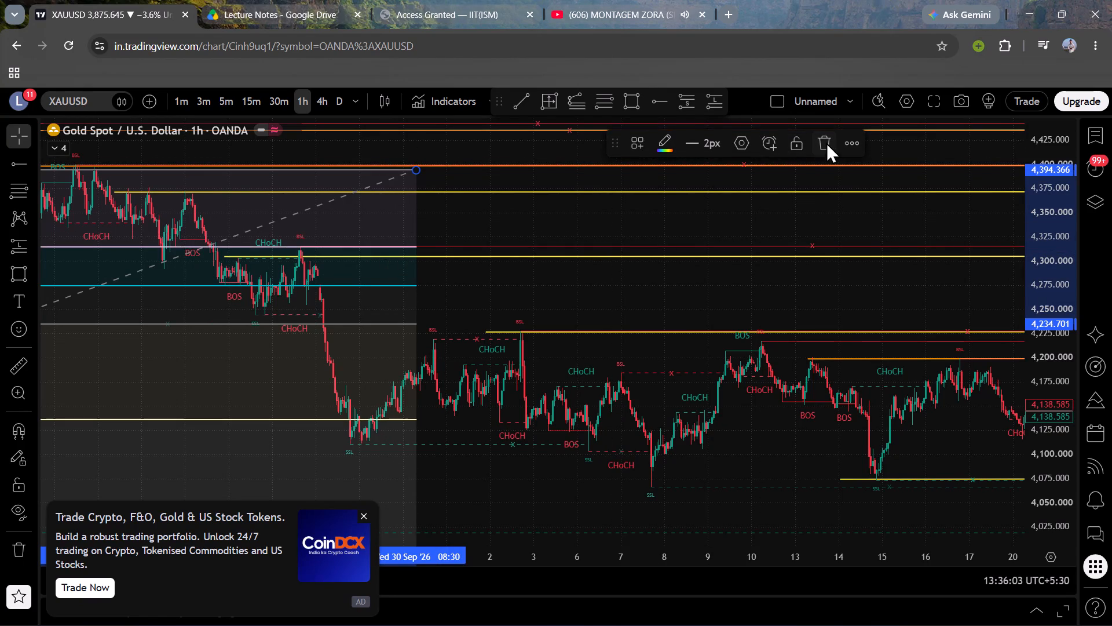
Examine the earlier price swings and marked levels from early September back to mid-August 2026.
scroll(502, 277, "down", 4)
left_click_drag(306, 311, 781, 410)
scroll(485, 410, "up", 5)
left_click_drag(396, 395, 860, 541)
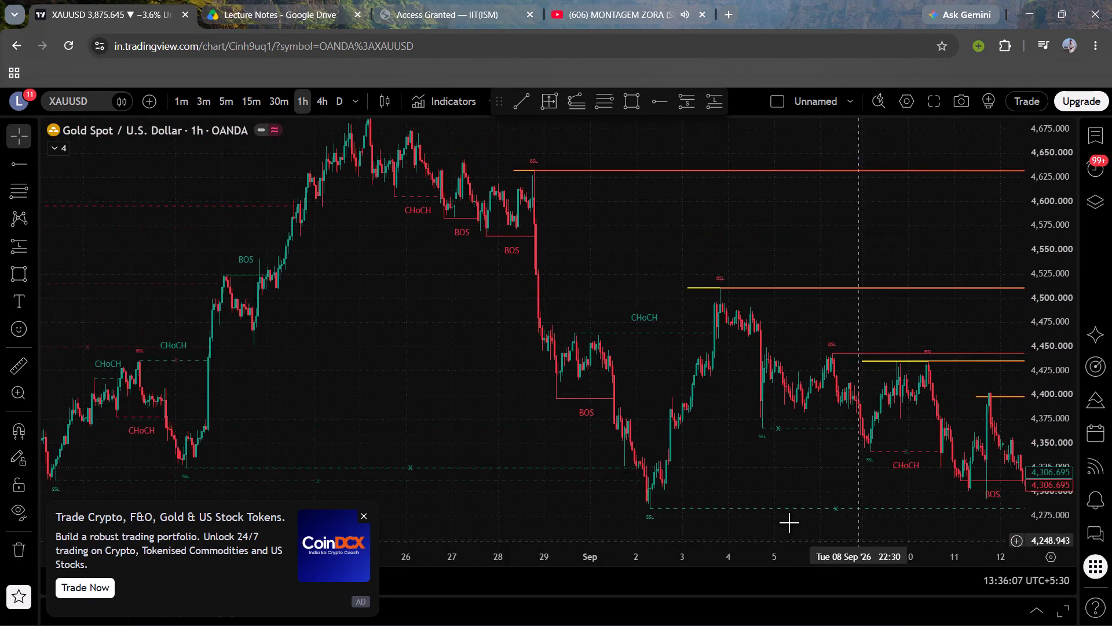
scroll(477, 406, "up", 1)
scroll(428, 388, "up", 1)
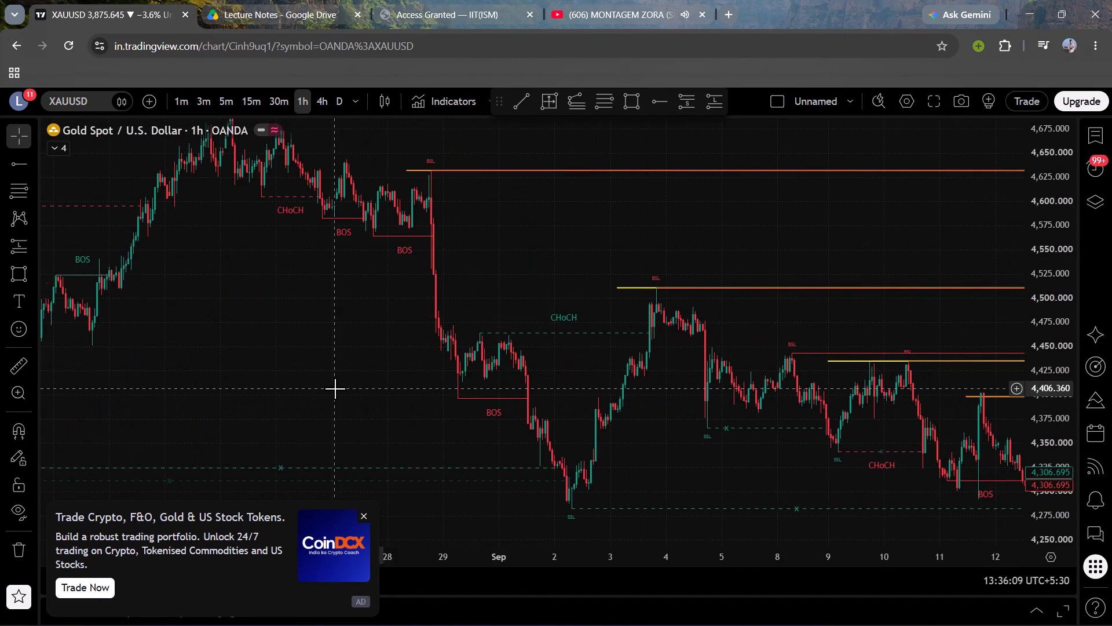
left_click_drag(335, 388, 645, 384)
scroll(645, 385, "down", 1)
left_click_drag(588, 433, 824, 366)
left_click_drag(812, 358, 733, 452)
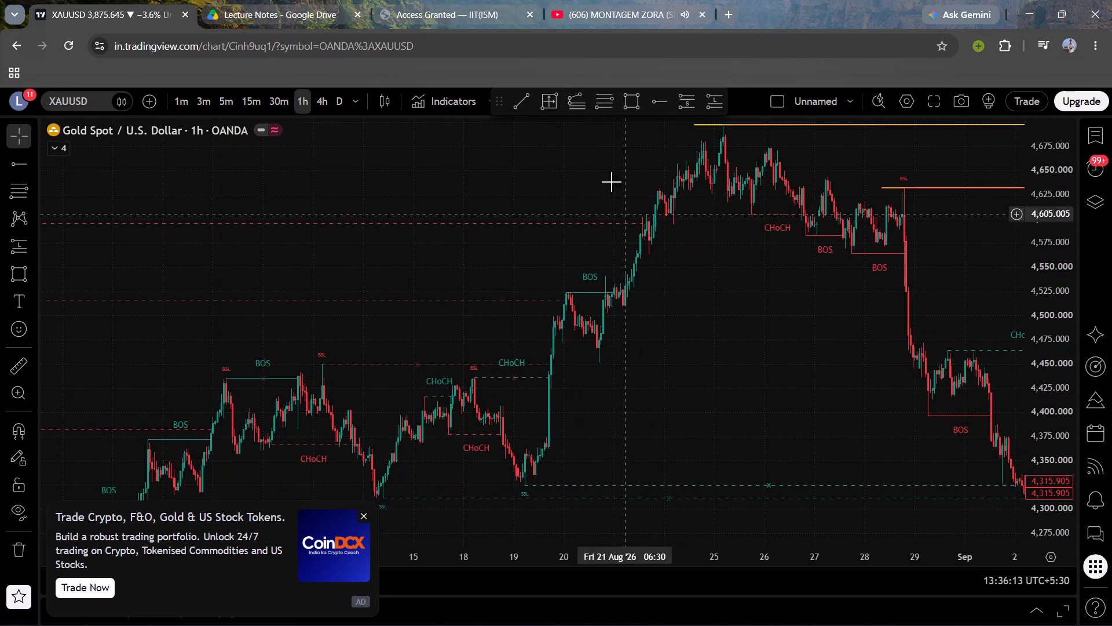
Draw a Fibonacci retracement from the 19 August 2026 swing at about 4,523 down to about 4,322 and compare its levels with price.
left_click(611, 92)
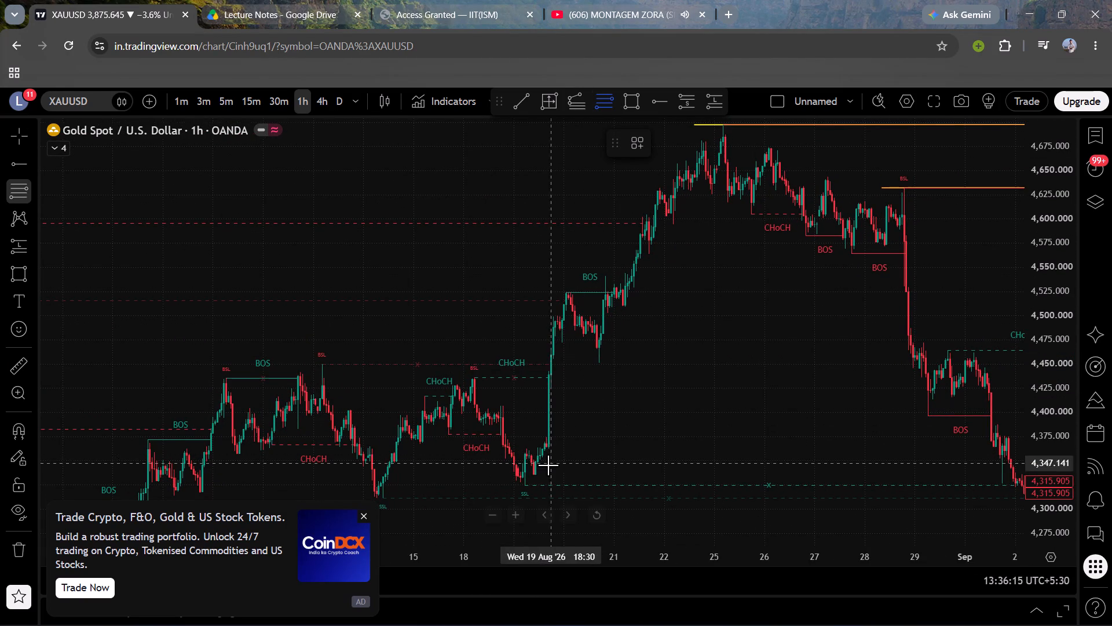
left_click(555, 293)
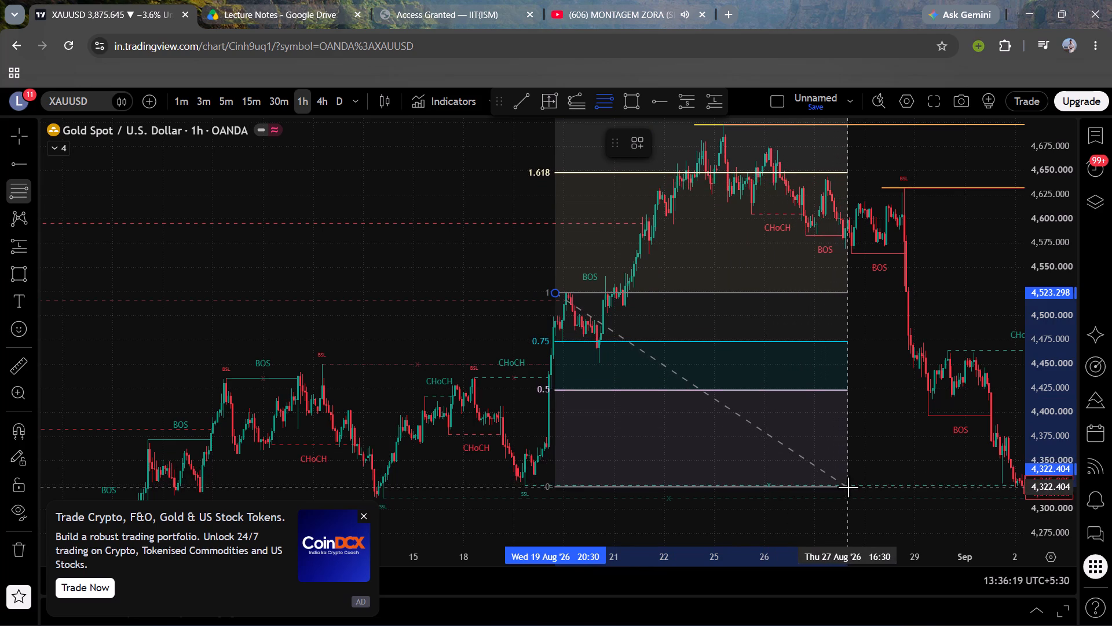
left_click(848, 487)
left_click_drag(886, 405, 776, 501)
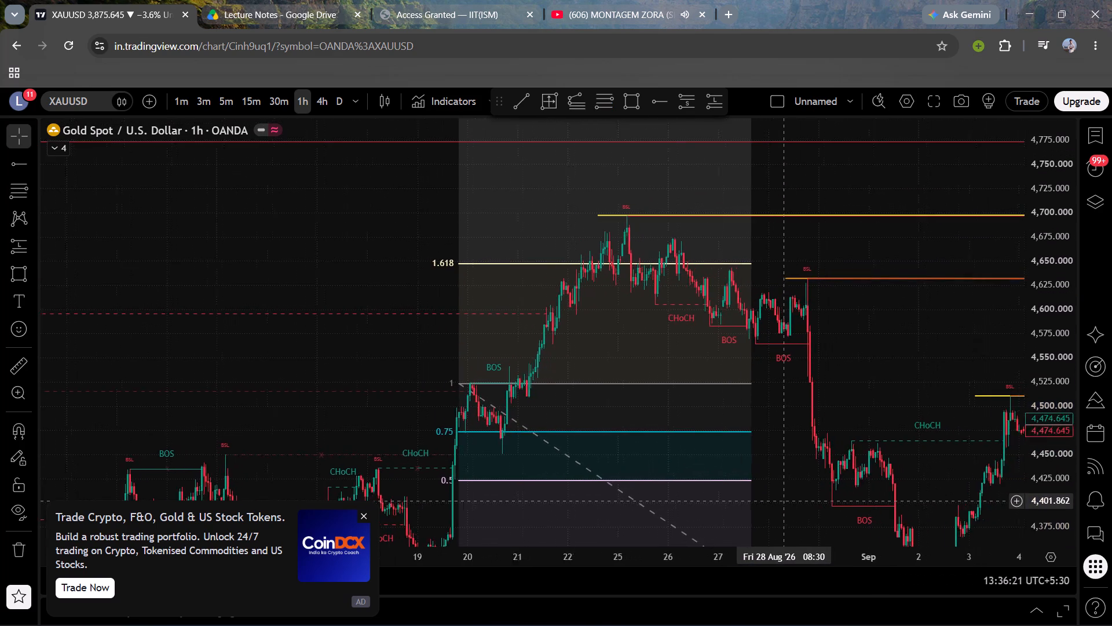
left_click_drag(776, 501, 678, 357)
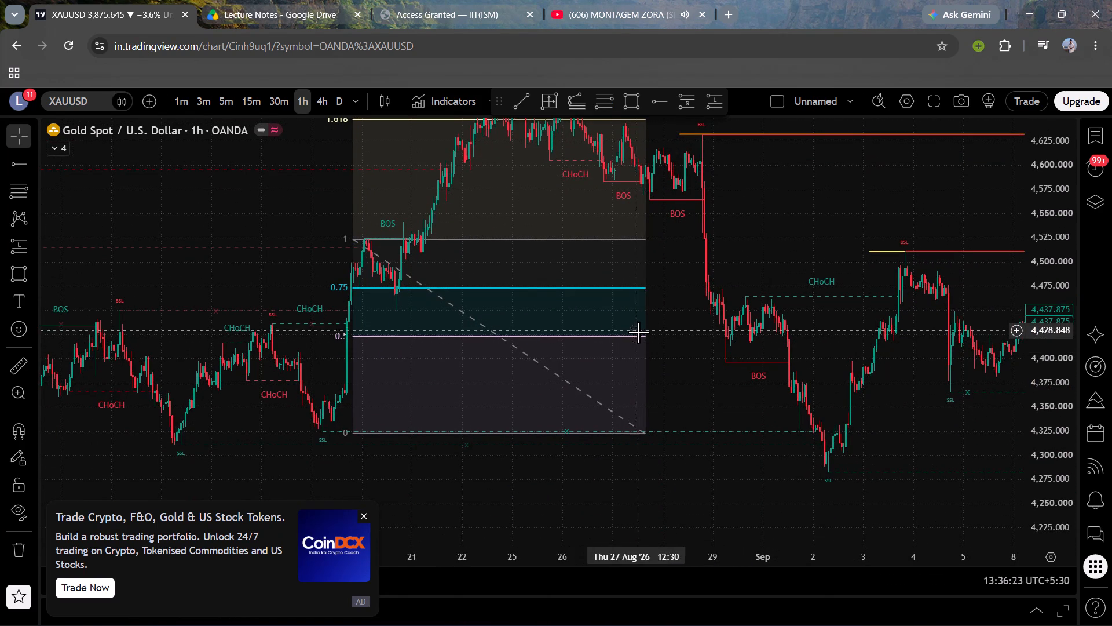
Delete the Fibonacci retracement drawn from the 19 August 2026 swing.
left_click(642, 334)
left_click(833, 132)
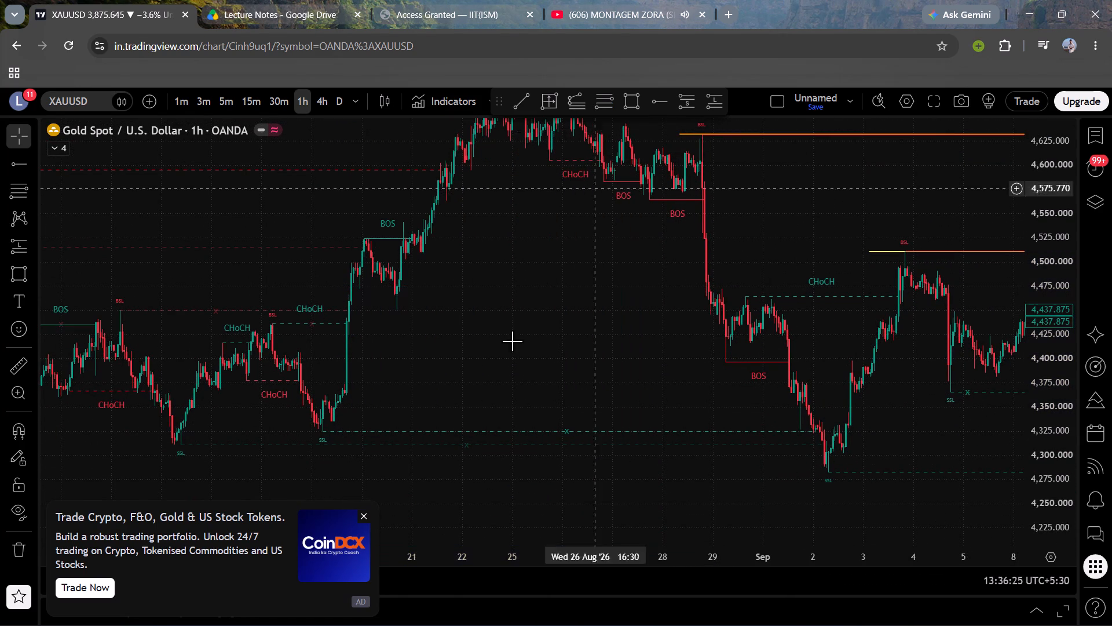
Close the CoinDCX advertisement covering part of the chart.
left_click(365, 516)
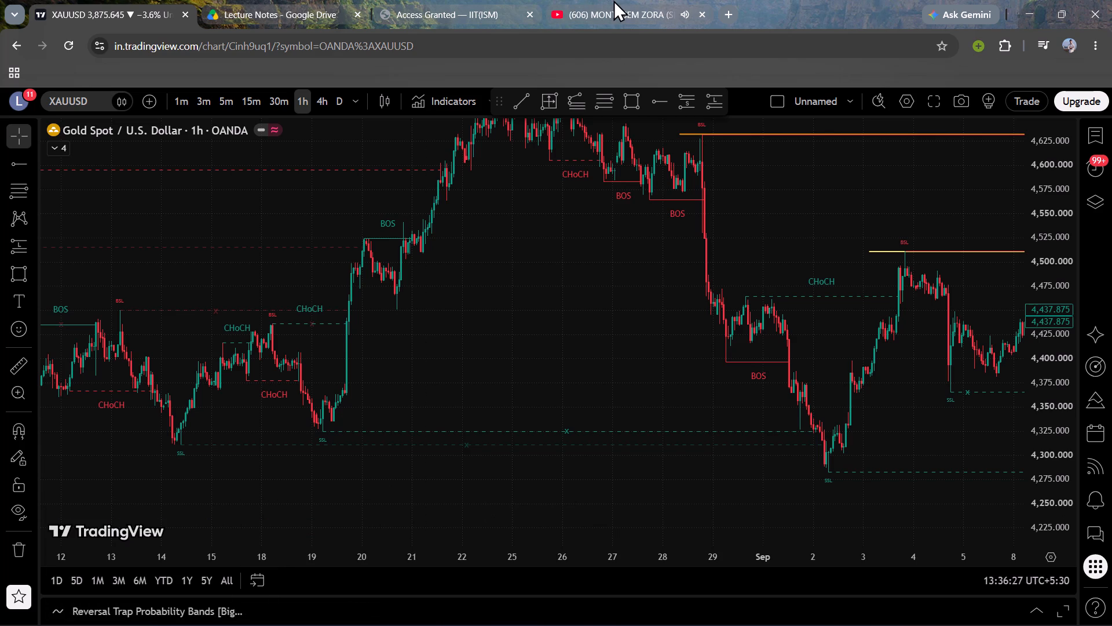
Switch to YouTube and look through the watch history.
left_click(613, 0)
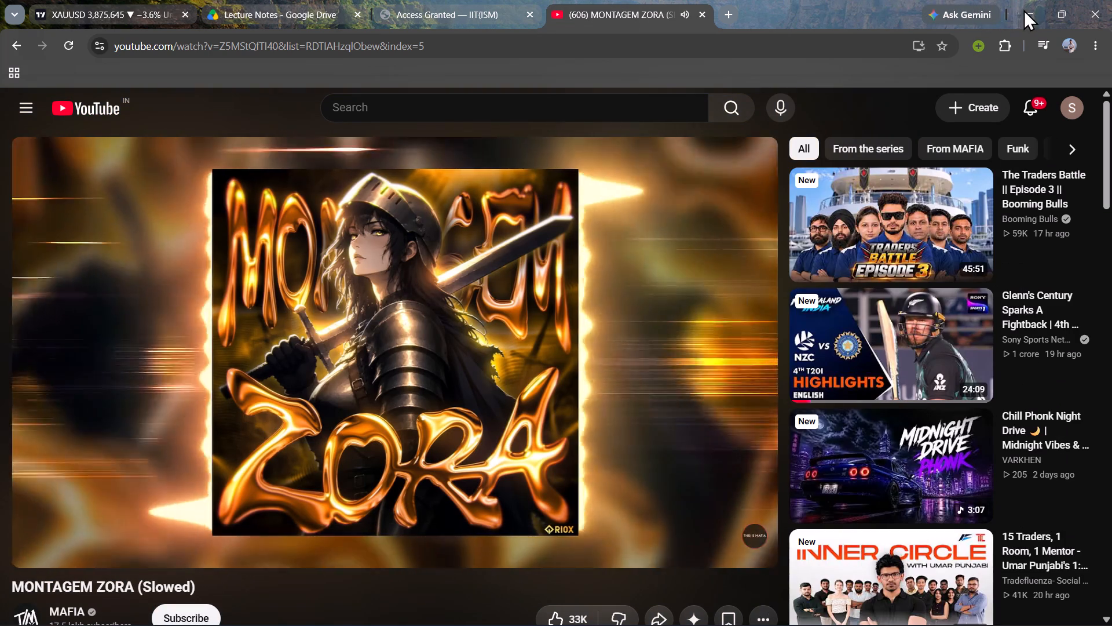
scroll(551, 466, "down", 5)
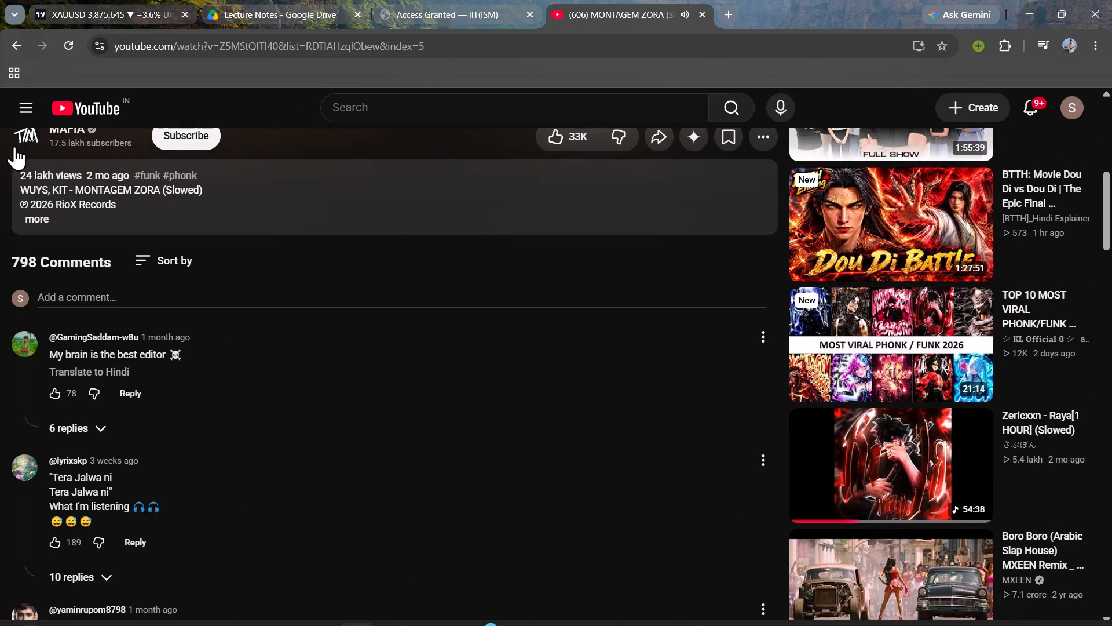
left_click(32, 105)
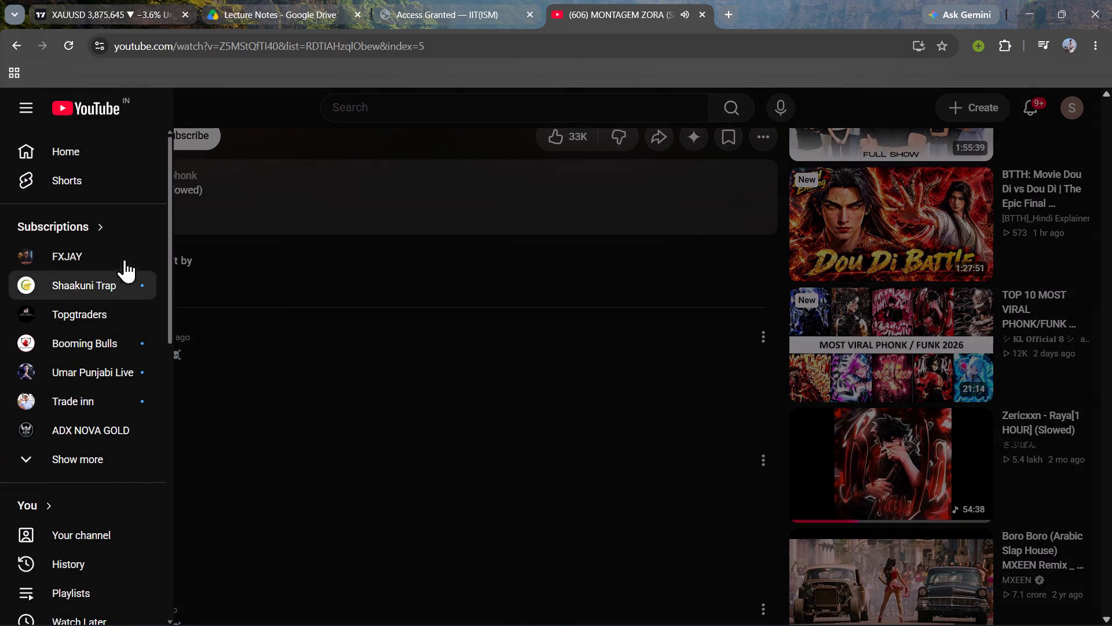
left_click(95, 572)
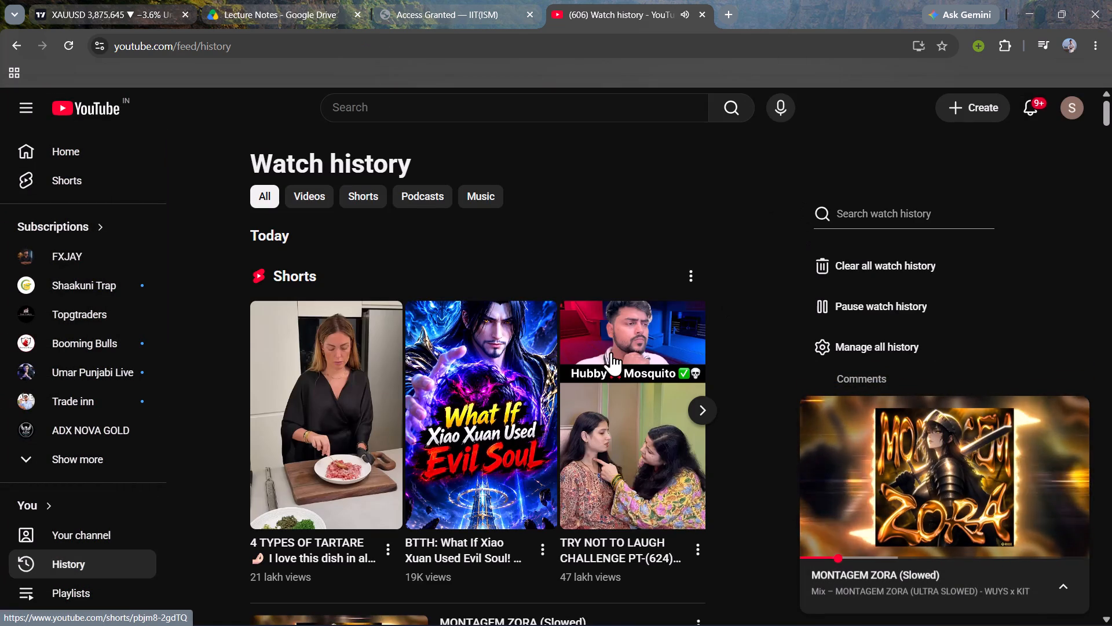
scroll(605, 369, "down", 2)
scroll(602, 378, "up", 3)
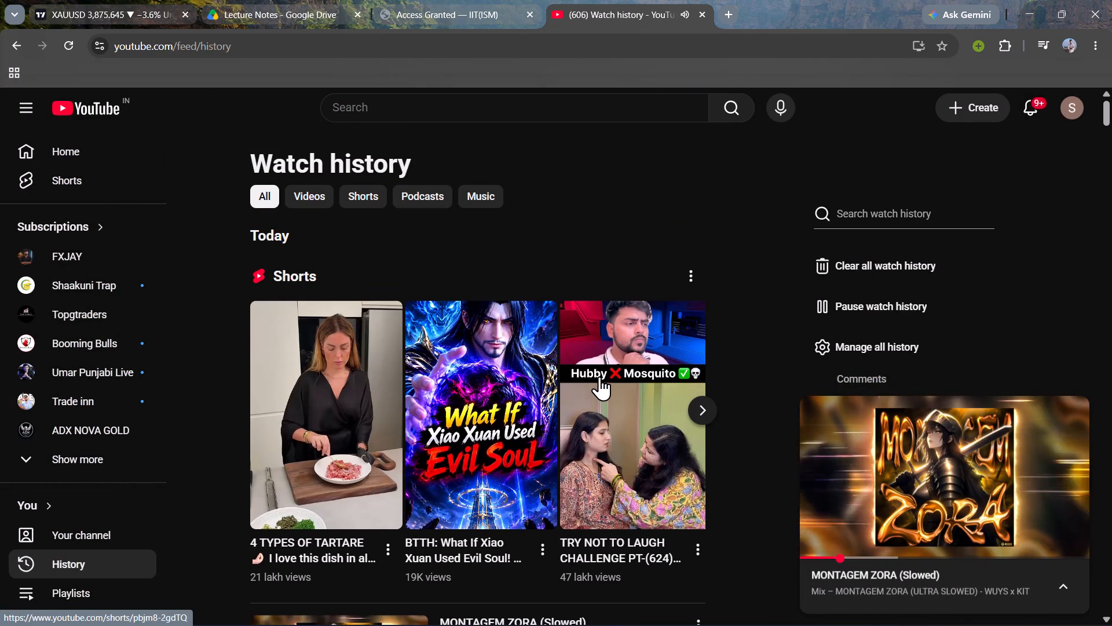
Close the YouTube and Access Granted — IIT(ISM) browser tabs.
left_click(705, 15)
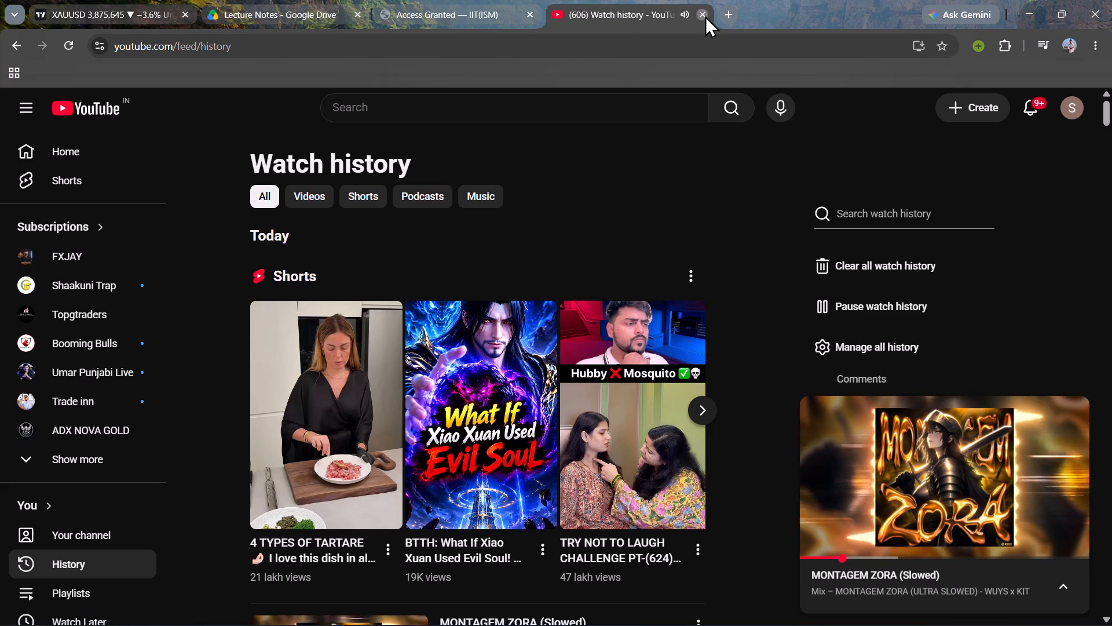
left_click(532, 17)
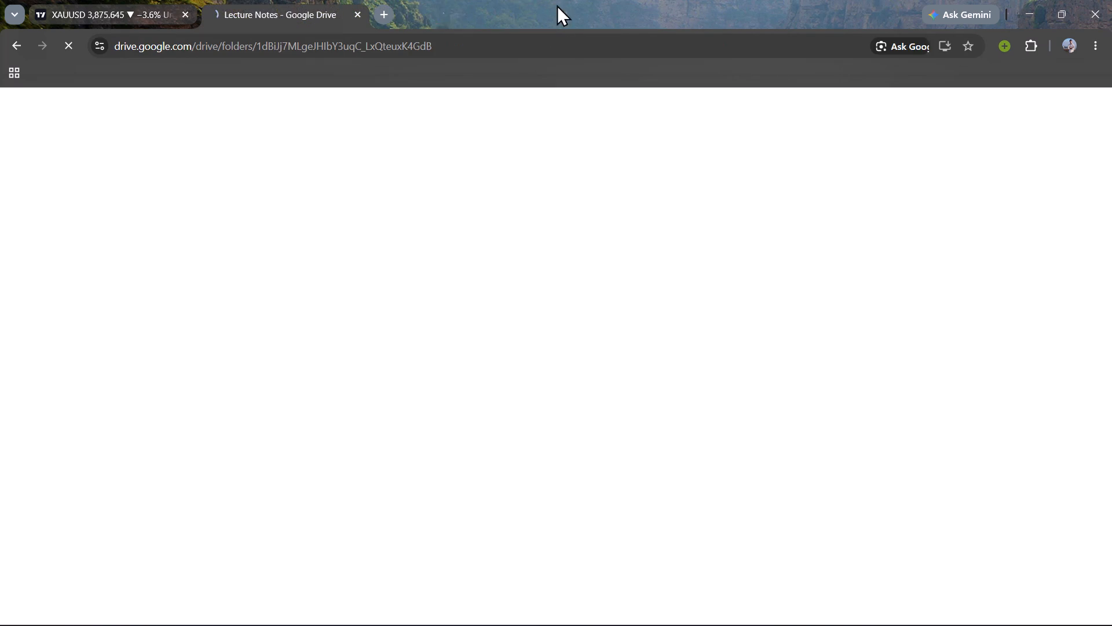
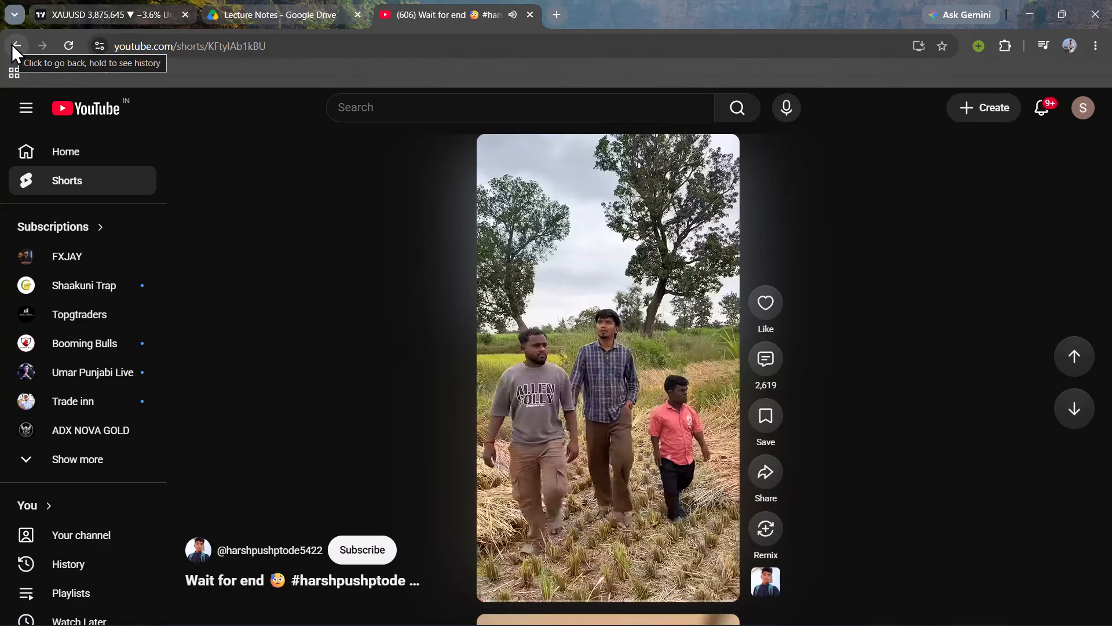
Leave the YouTube Short, close the remaining YouTube browser tab and return to the XAUUSD chart.
left_click(11, 43)
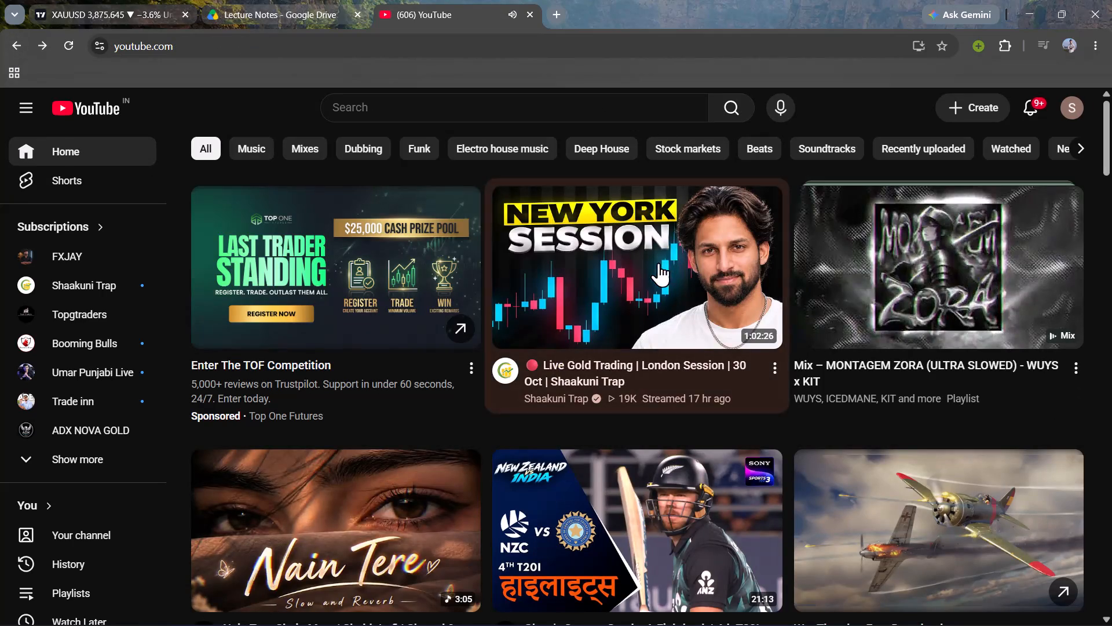
scroll(656, 265, "down", 2)
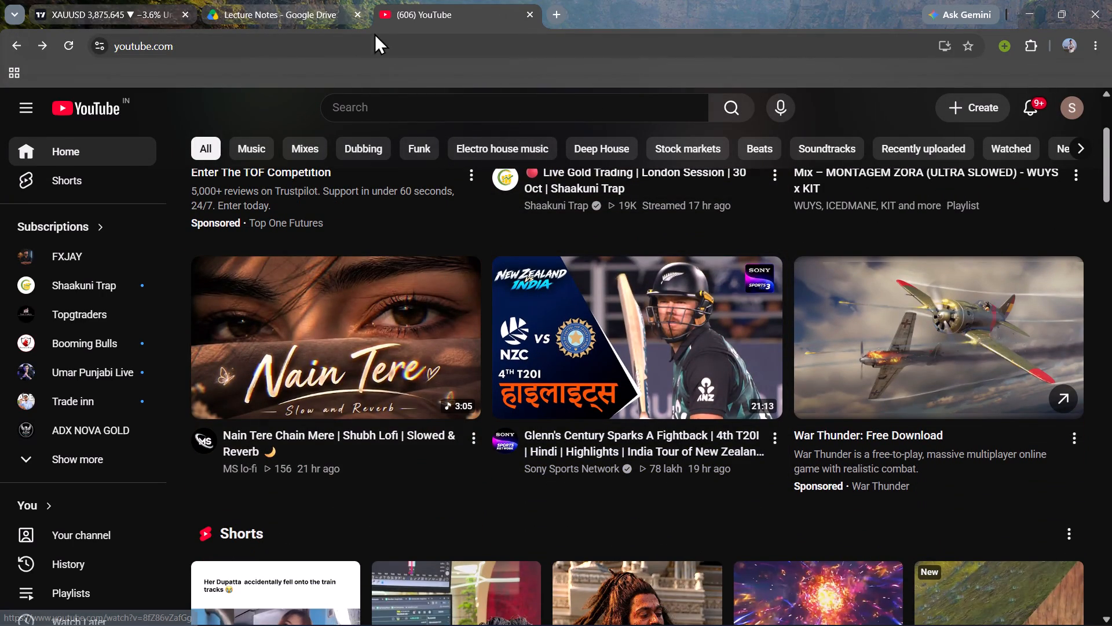
left_click(533, 19)
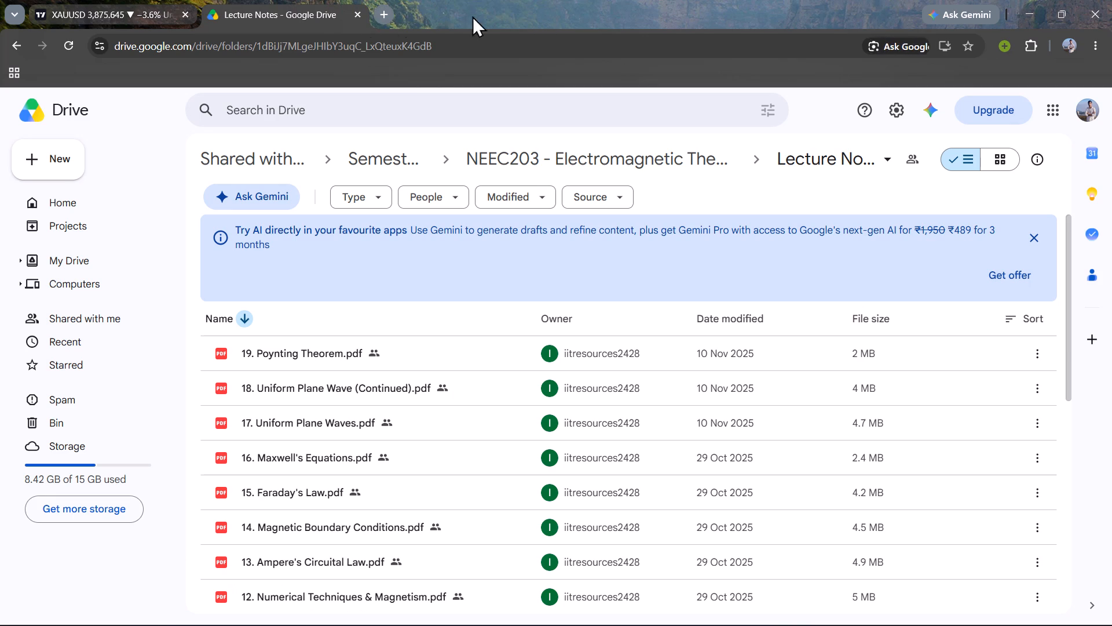
left_click(136, 0)
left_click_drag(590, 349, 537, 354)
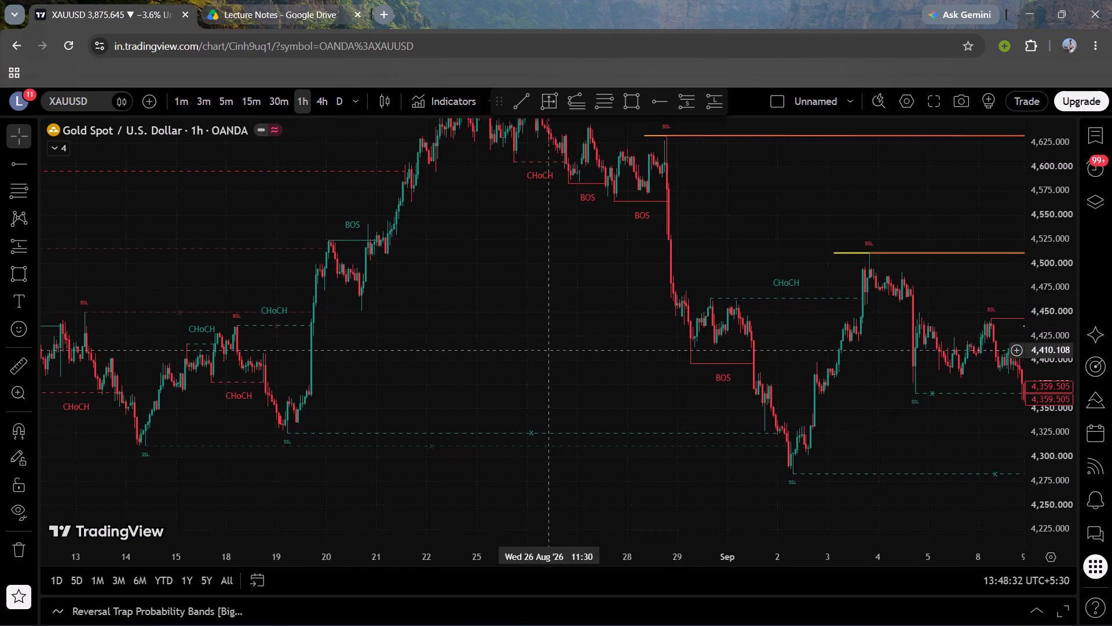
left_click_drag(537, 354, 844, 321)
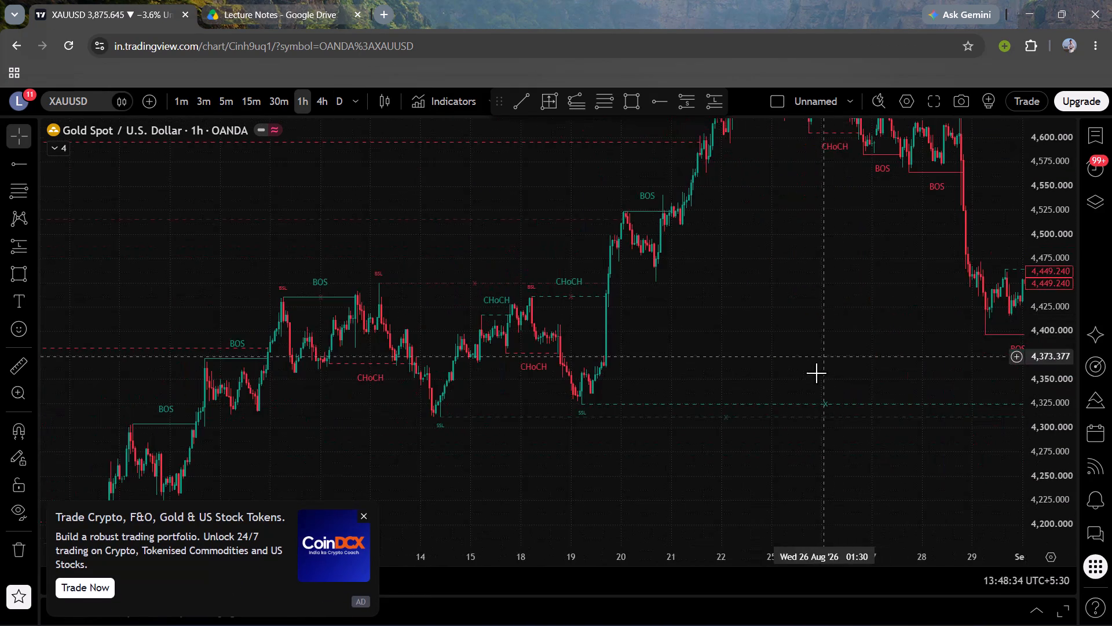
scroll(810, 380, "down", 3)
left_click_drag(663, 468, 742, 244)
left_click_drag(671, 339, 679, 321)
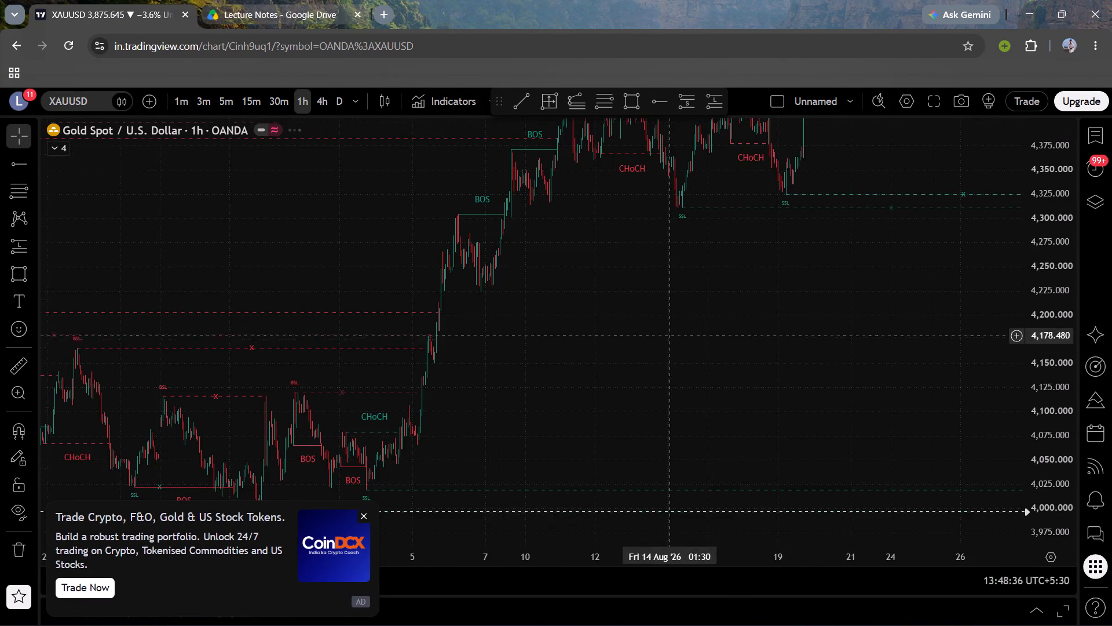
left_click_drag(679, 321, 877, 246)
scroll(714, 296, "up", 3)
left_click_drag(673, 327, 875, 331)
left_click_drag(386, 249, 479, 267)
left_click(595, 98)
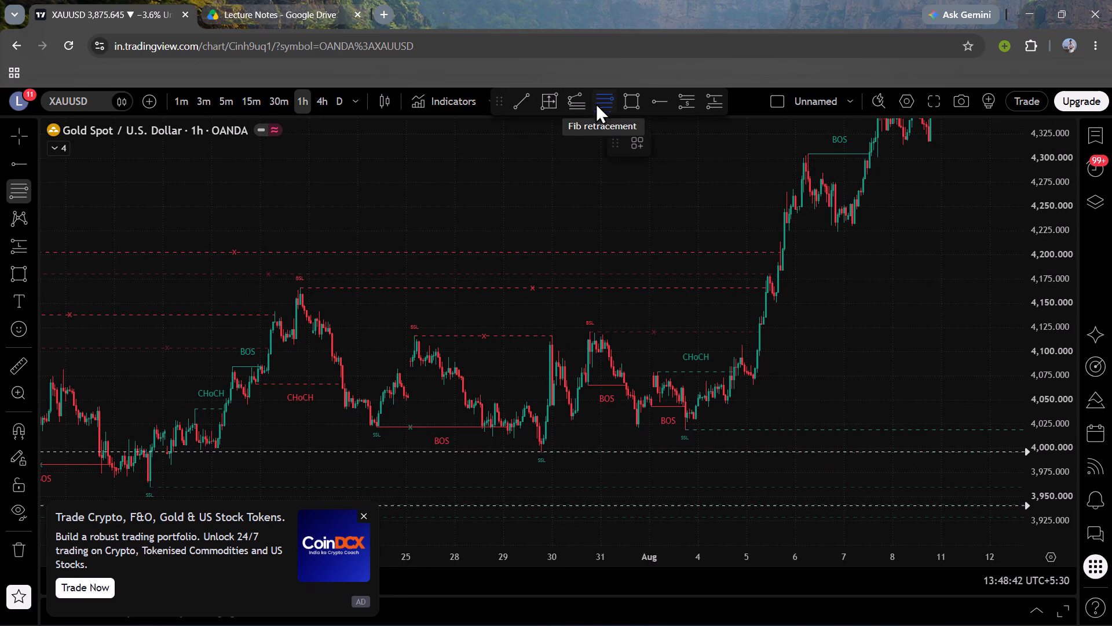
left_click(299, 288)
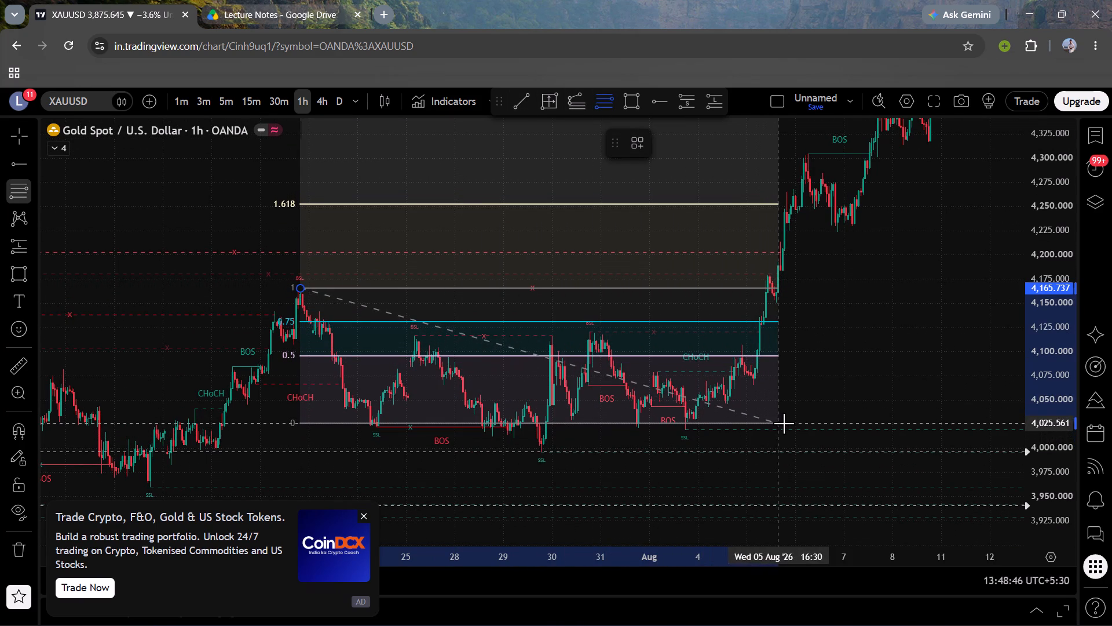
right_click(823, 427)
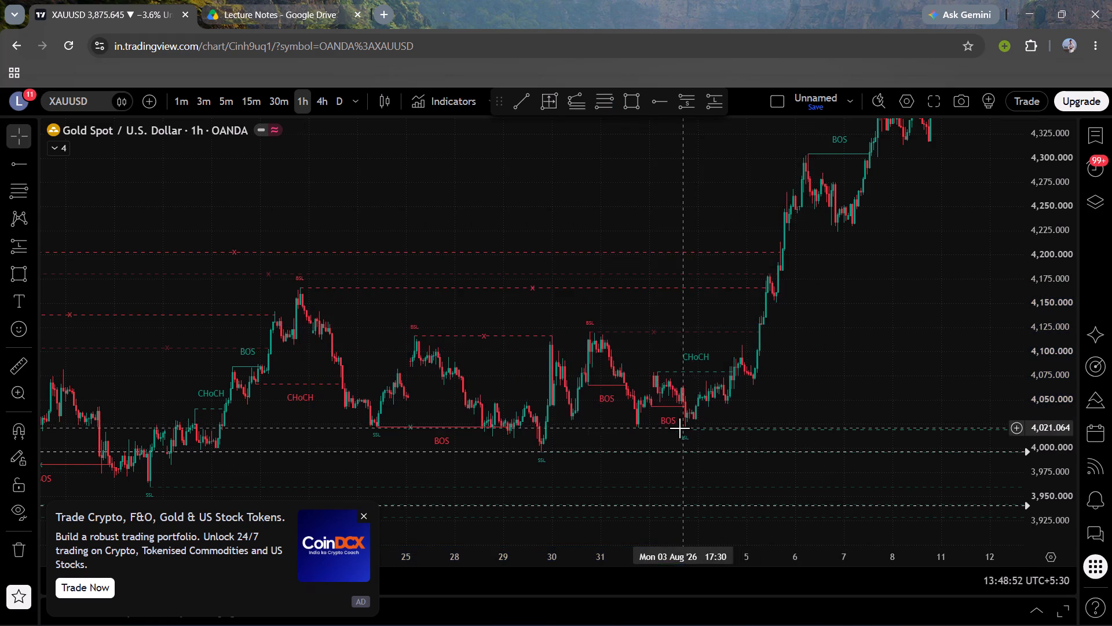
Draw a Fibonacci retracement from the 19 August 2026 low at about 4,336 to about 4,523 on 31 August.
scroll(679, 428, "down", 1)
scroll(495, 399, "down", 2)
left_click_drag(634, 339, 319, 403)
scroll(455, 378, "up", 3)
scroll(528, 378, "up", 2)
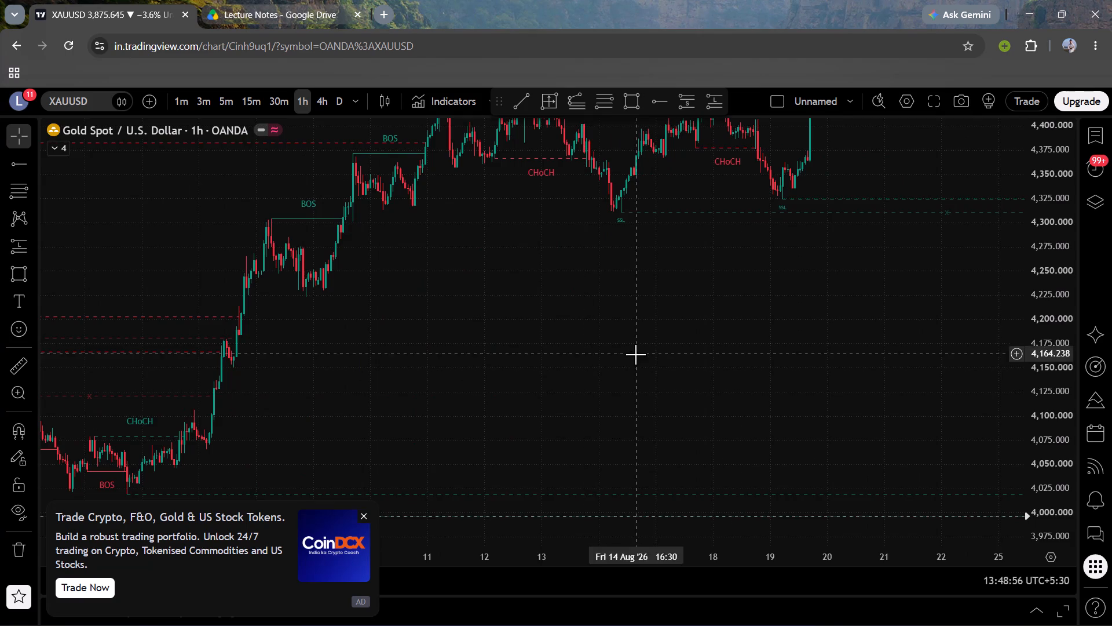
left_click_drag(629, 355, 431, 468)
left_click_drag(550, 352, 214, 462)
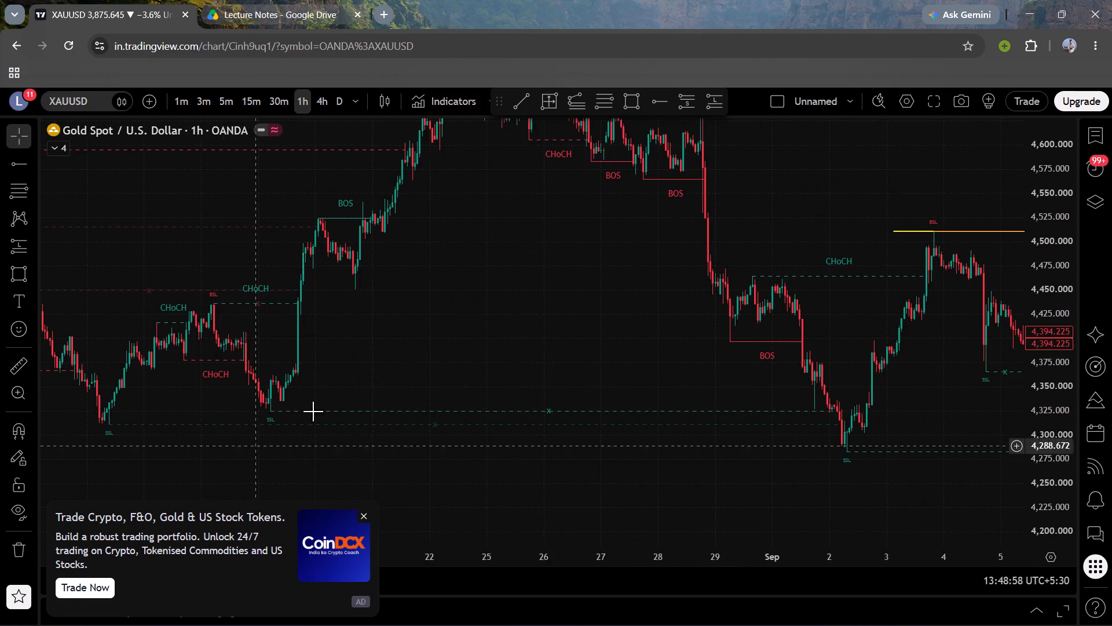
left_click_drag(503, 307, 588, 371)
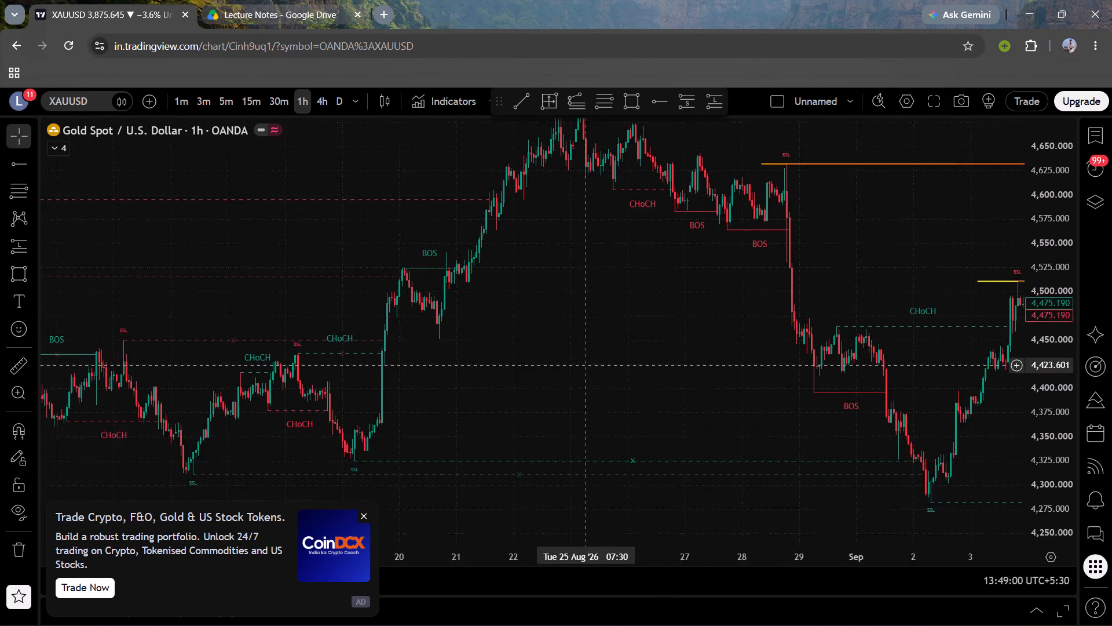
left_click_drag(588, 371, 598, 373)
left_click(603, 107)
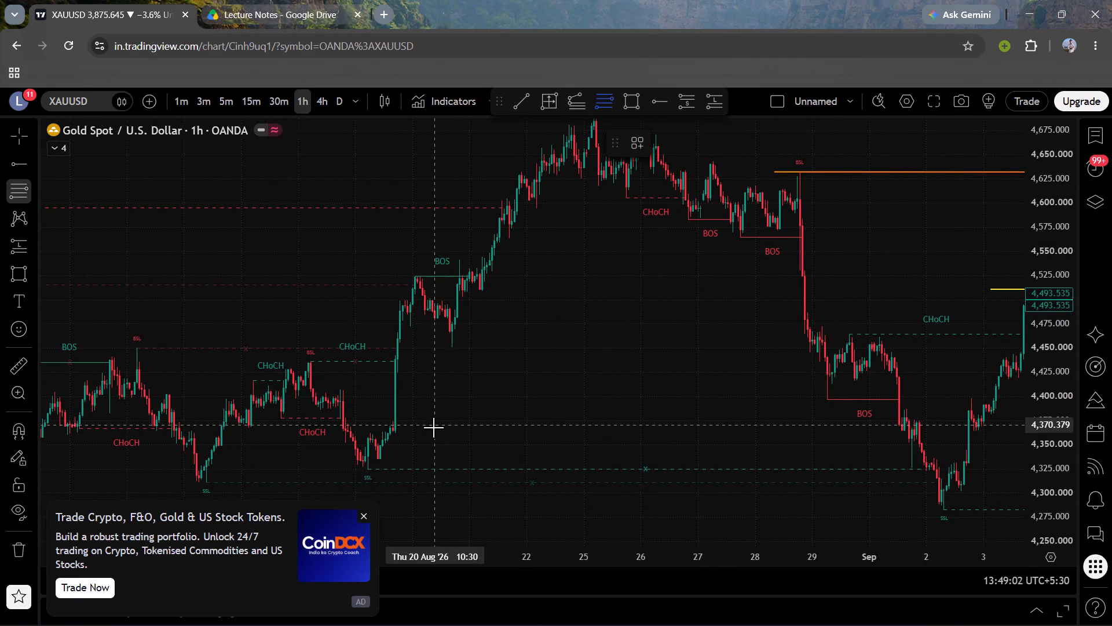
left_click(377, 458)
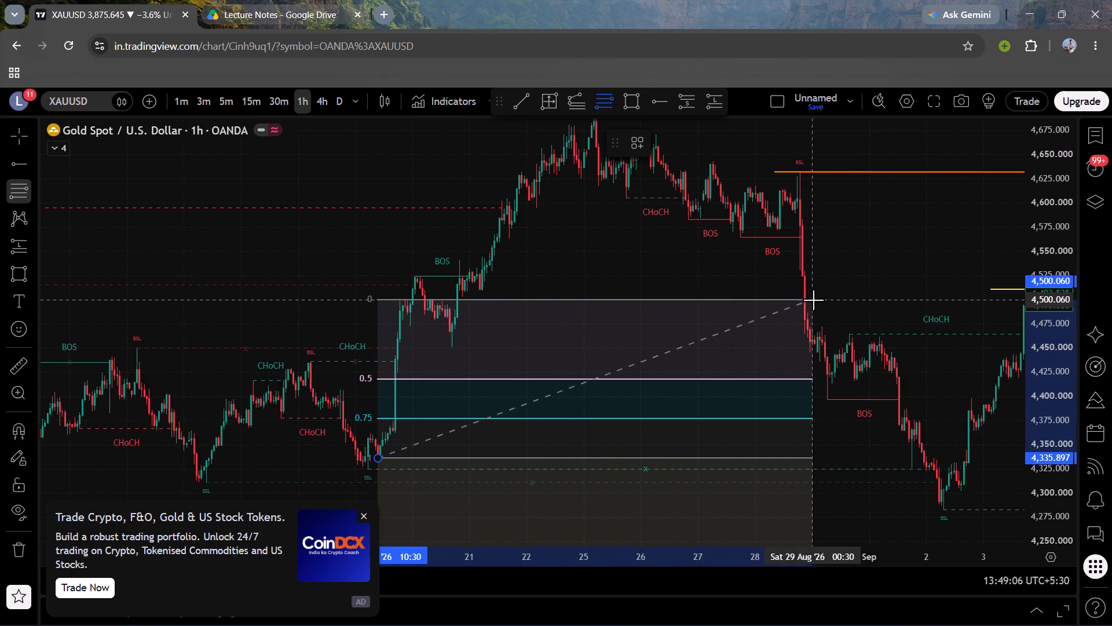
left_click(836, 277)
Examine the retracement's 1.618 and 2.618 extension levels against the price action through September and October.
left_click_drag(873, 296, 394, 104)
scroll(688, 393, "down", 2)
left_click(829, 381)
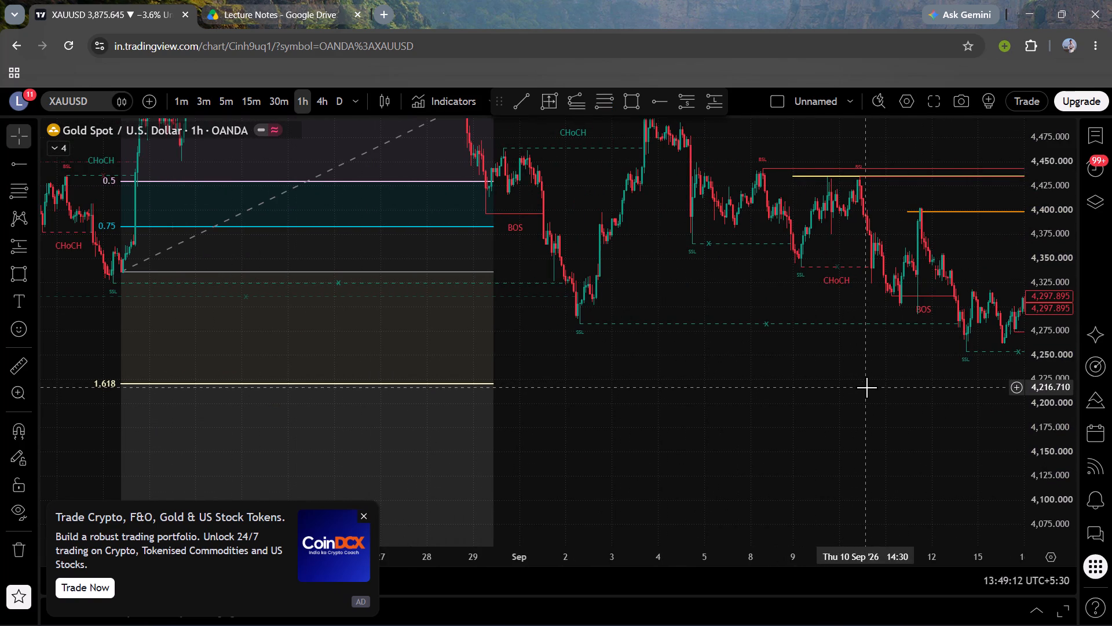
left_click_drag(868, 387, 498, 387)
left_click_drag(531, 383, 284, 385)
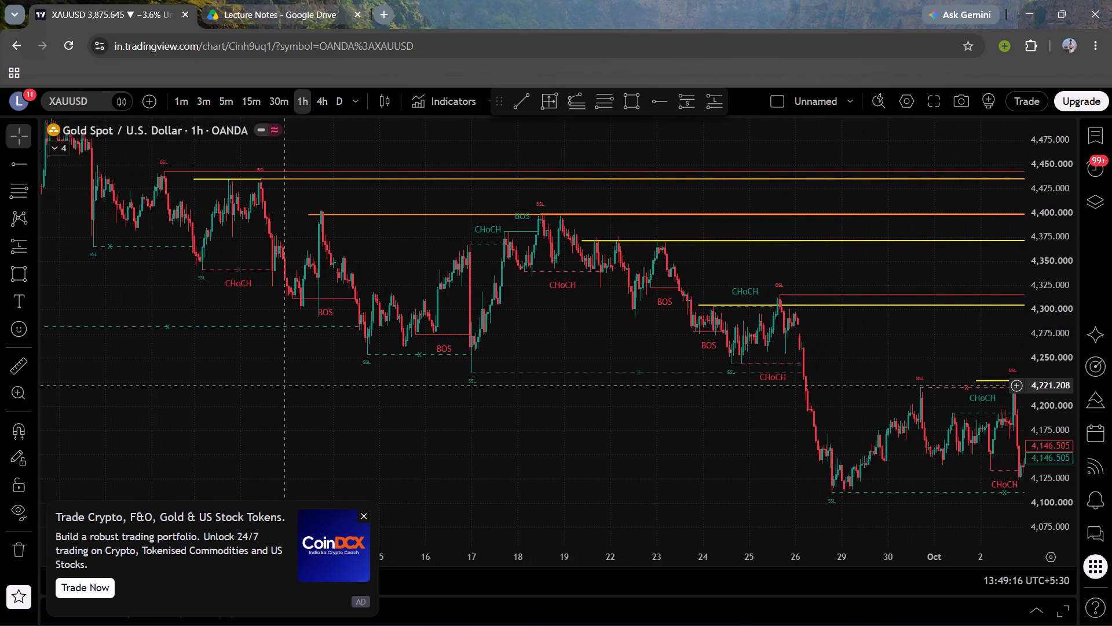
left_click_drag(284, 385, 786, 392)
scroll(786, 392, "down", 2)
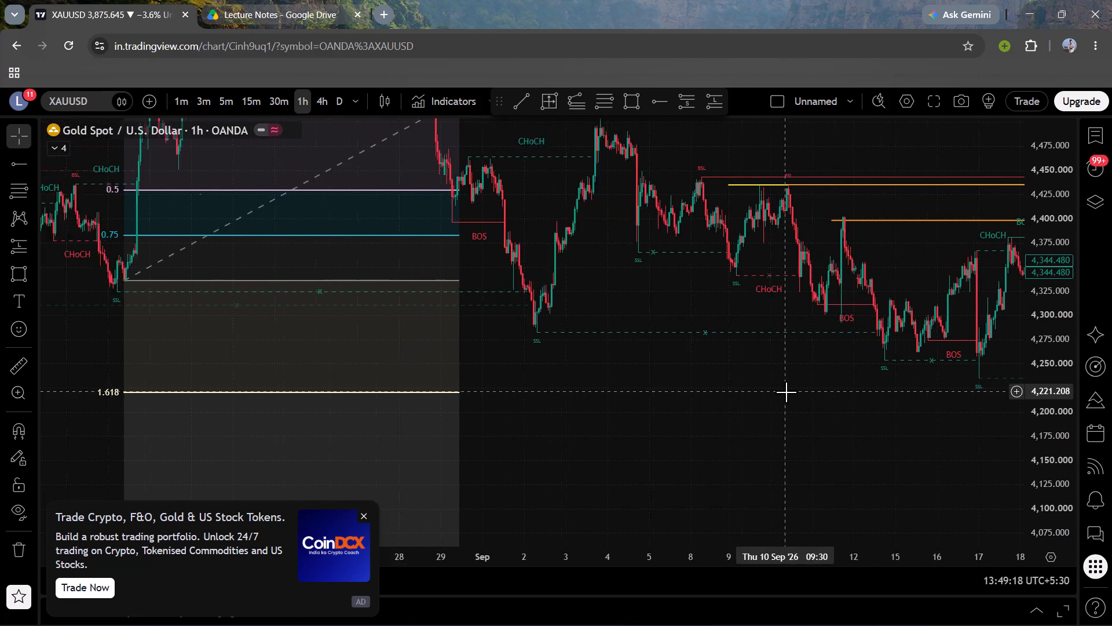
scroll(786, 392, "down", 2)
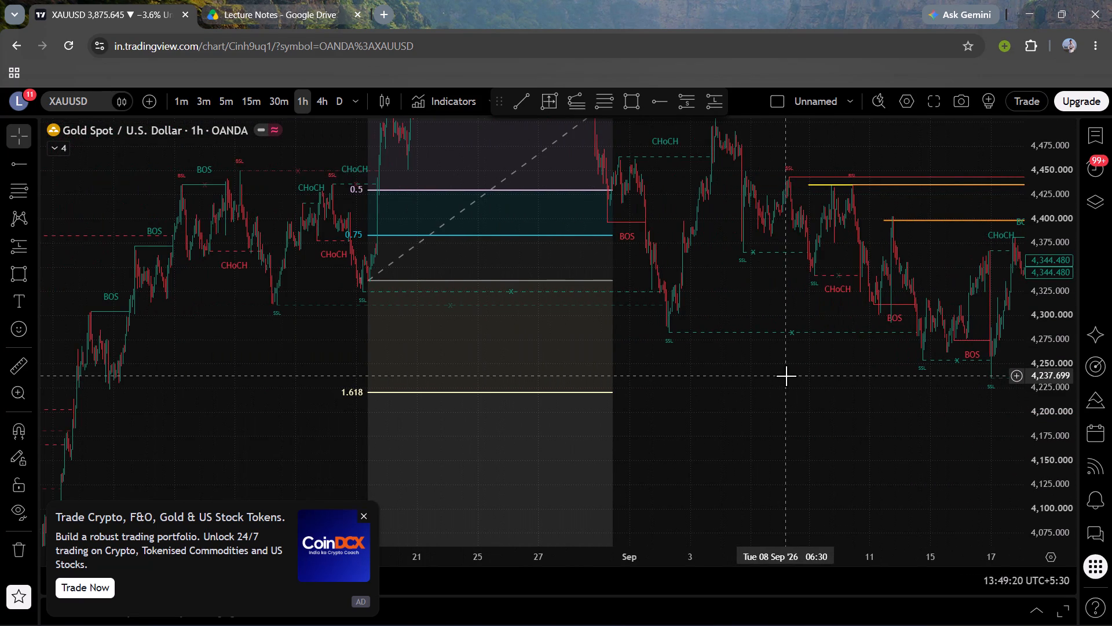
left_click_drag(748, 377, 742, 294)
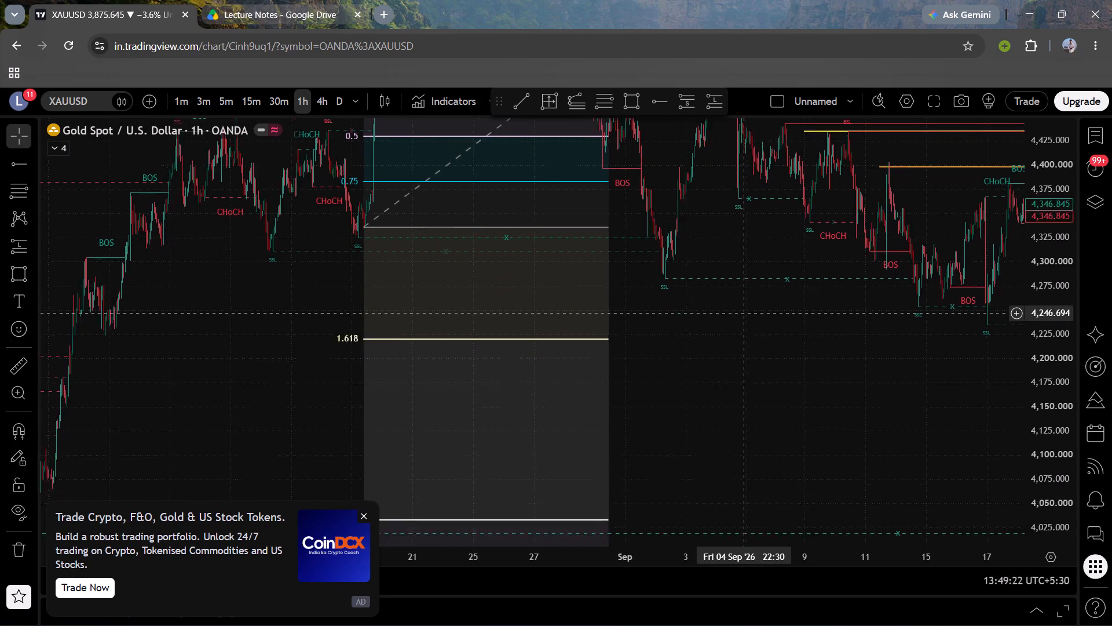
left_click_drag(742, 294, 733, 259)
left_click_drag(778, 366, 705, 248)
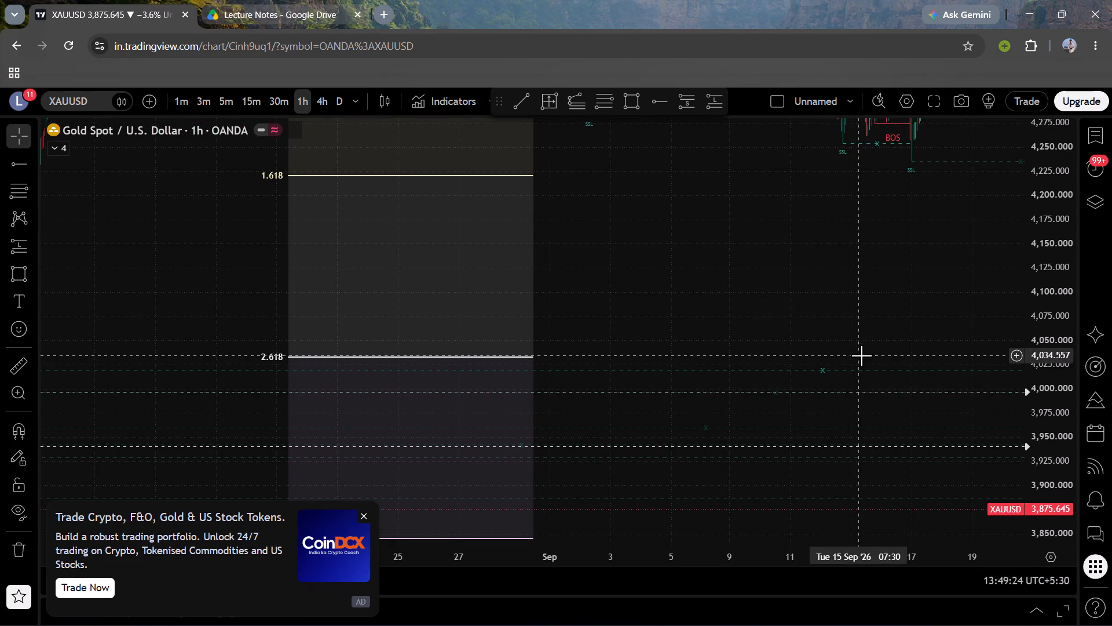
left_click_drag(864, 355, 366, 355)
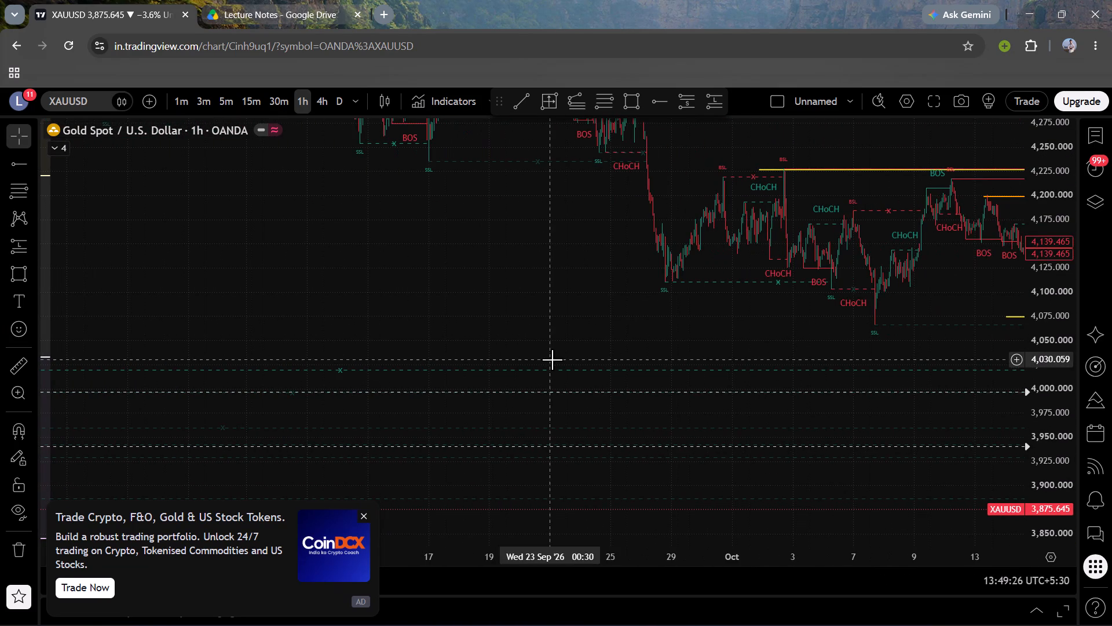
left_click_drag(577, 356, 261, 353)
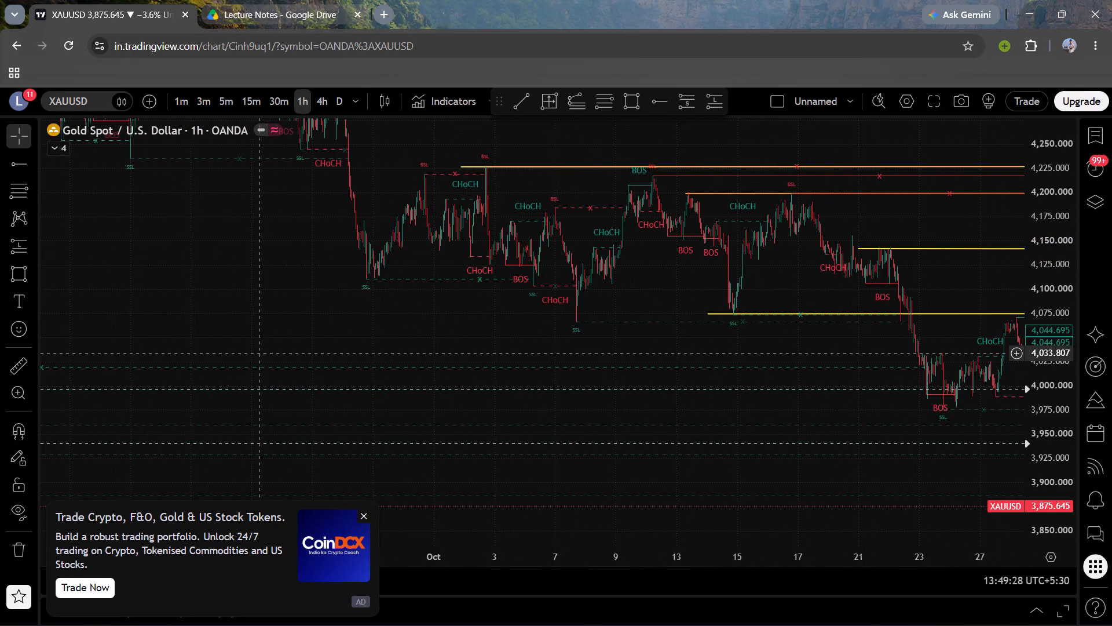
left_click_drag(261, 353, 817, 378)
left_click_drag(556, 383, 538, 205)
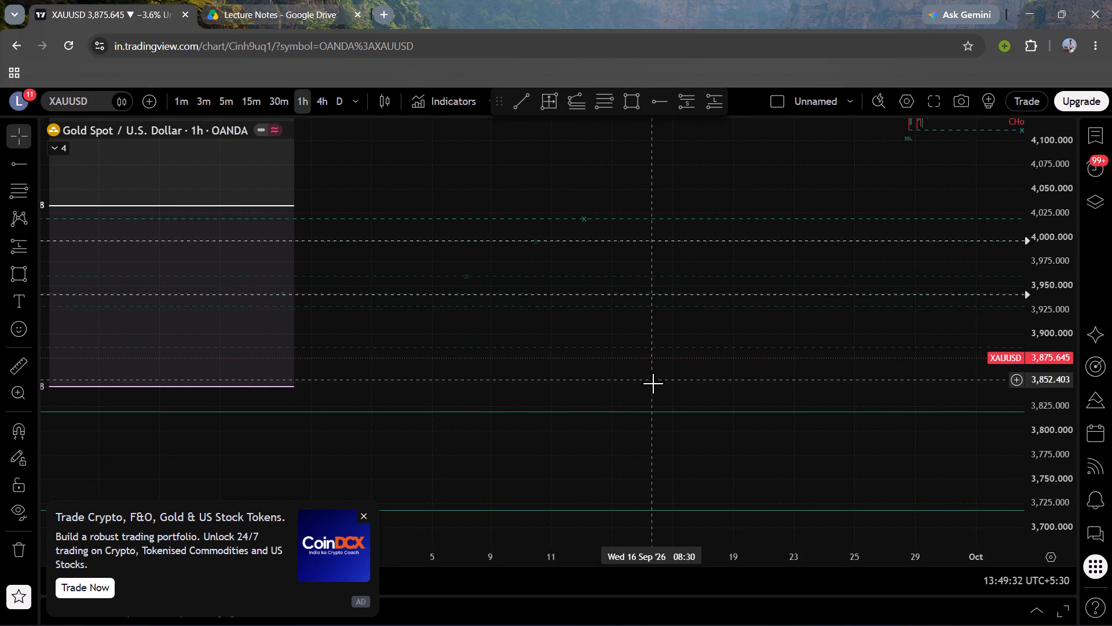
left_click_drag(653, 384, 846, 562)
left_click_drag(619, 332, 793, 592)
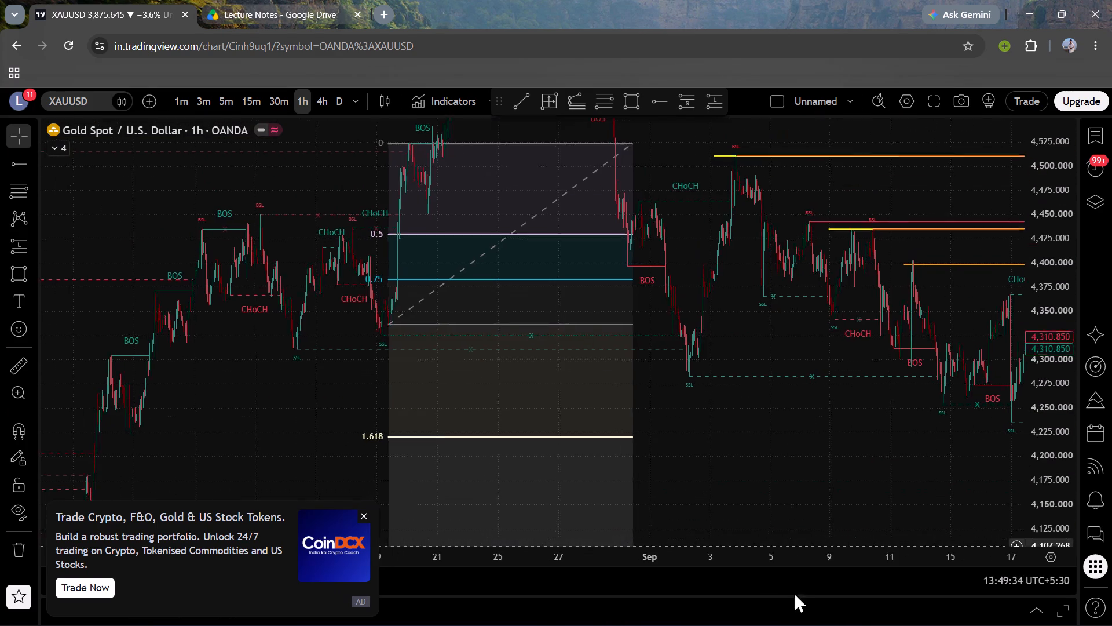
left_click_drag(793, 592, 790, 591)
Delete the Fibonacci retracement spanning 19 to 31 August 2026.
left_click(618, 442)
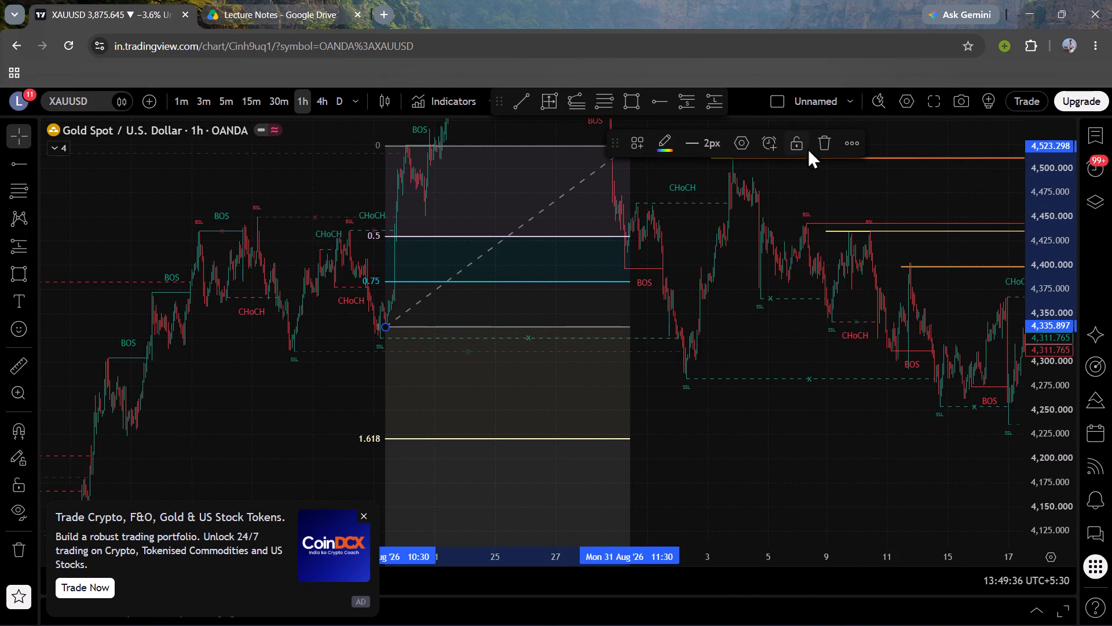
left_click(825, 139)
Switch the XAUUSD chart to the 5-minute timeframe and bring the most recent candles into view.
left_click(220, 105)
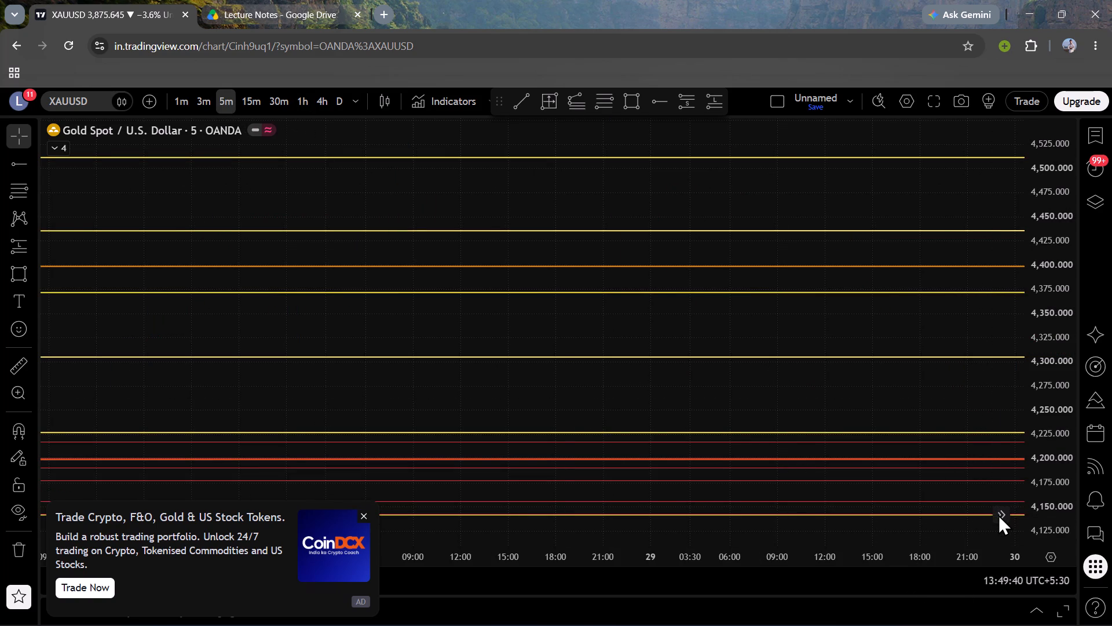
left_click(998, 514)
left_click_drag(908, 493, 758, 110)
left_click_drag(1046, 485, 906, 129)
left_click_drag(879, 260, 891, 456)
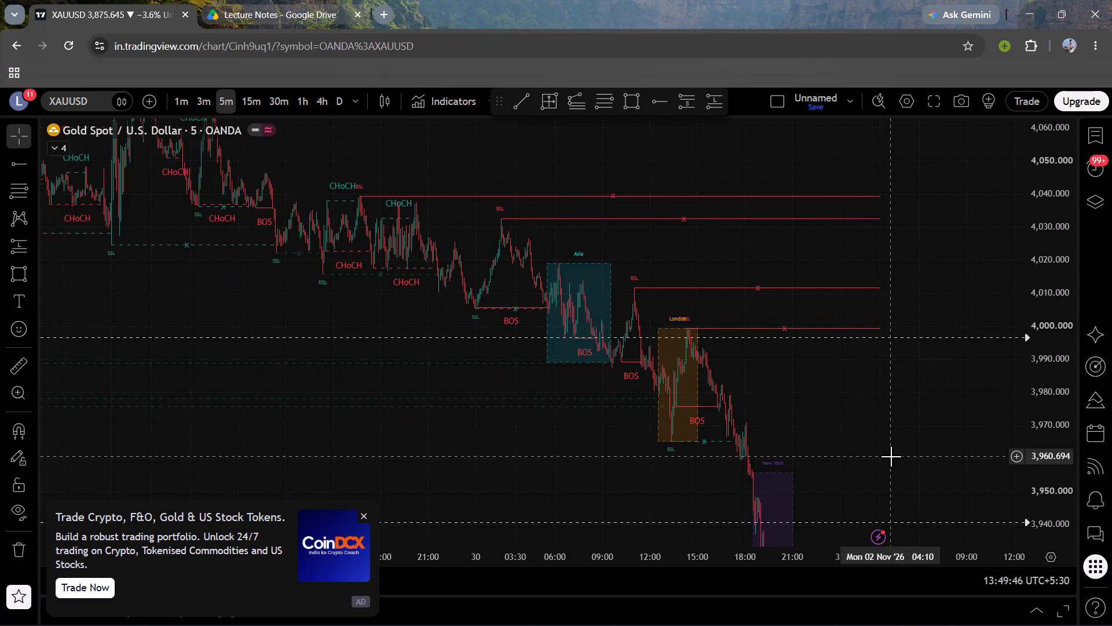
left_click_drag(890, 456, 818, 293)
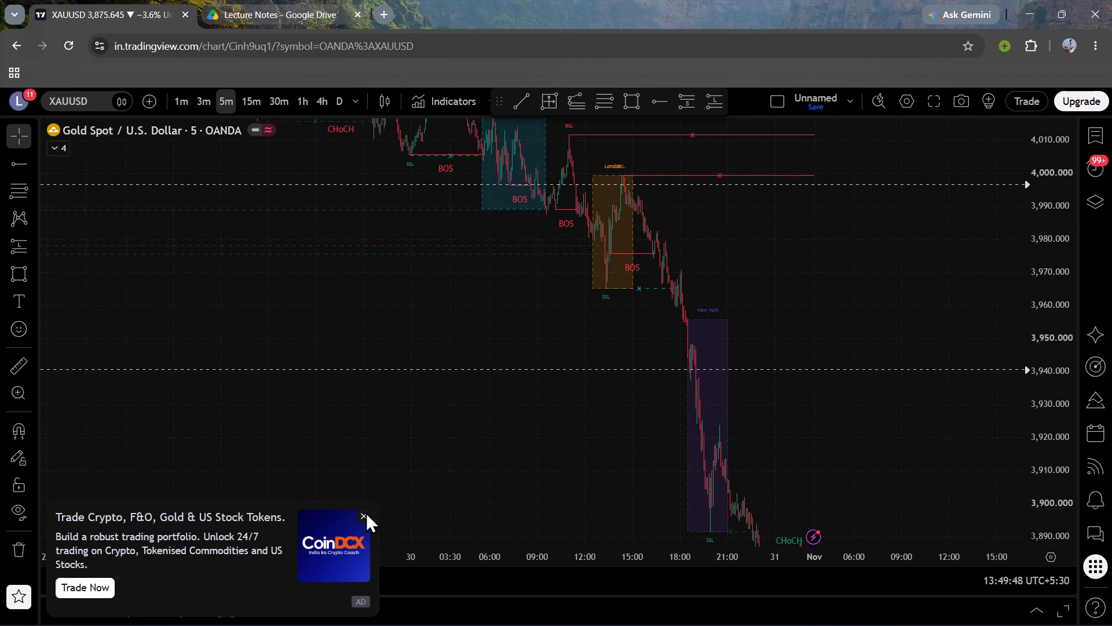
Close the CoinDCX advertisement and dismiss the ad-free upgrade offer.
left_click(365, 512)
left_click_drag(537, 453, 410, 395)
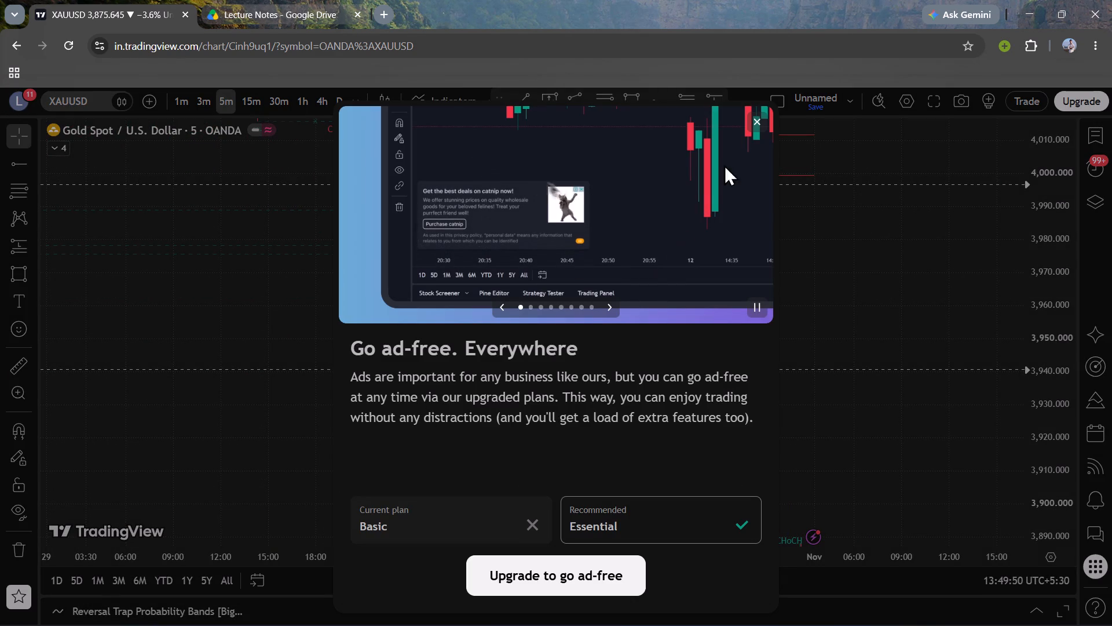
left_click(755, 126)
Hide the Shaakuni Liquidity Sweeps indicator on the 5-minute chart and collapse the indicator list.
left_click_drag(843, 453, 778, 292)
scroll(782, 311, "up", 3)
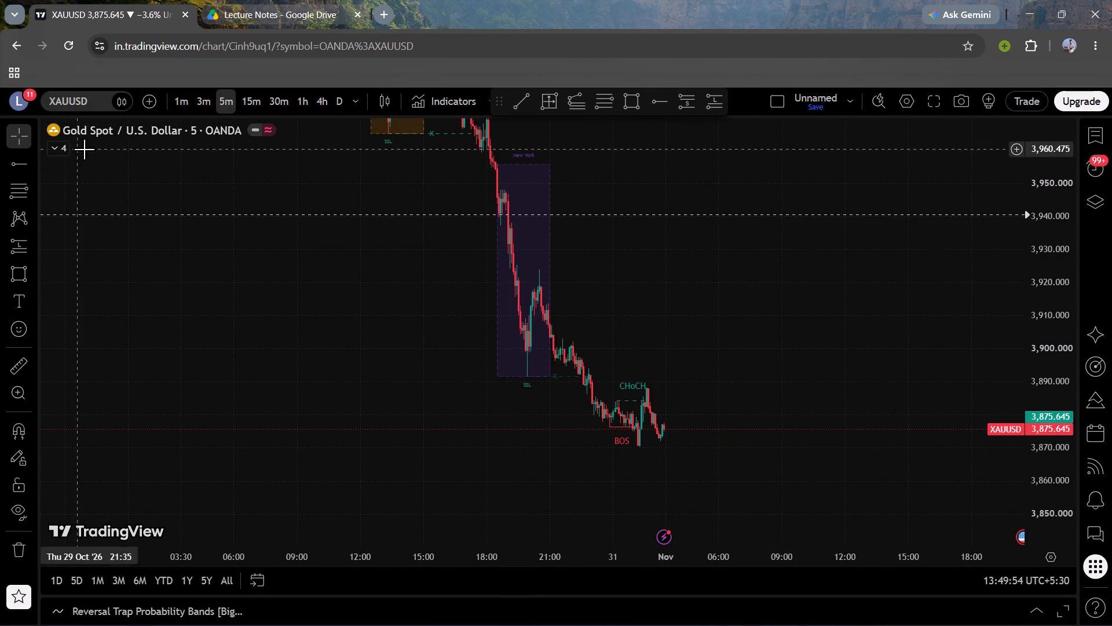
left_click(57, 153)
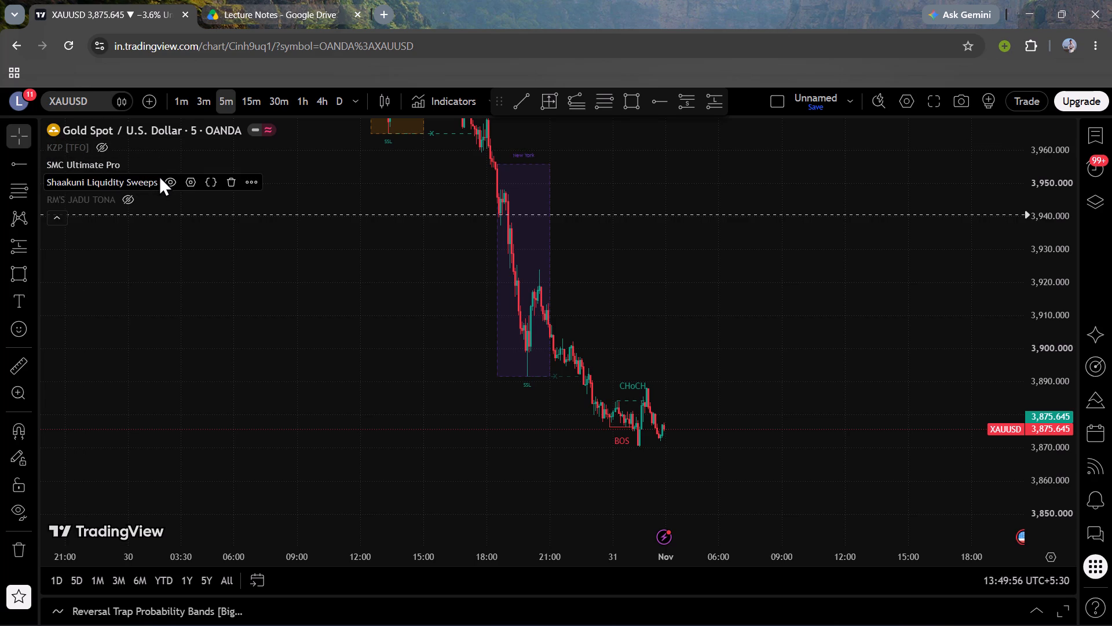
left_click(166, 176)
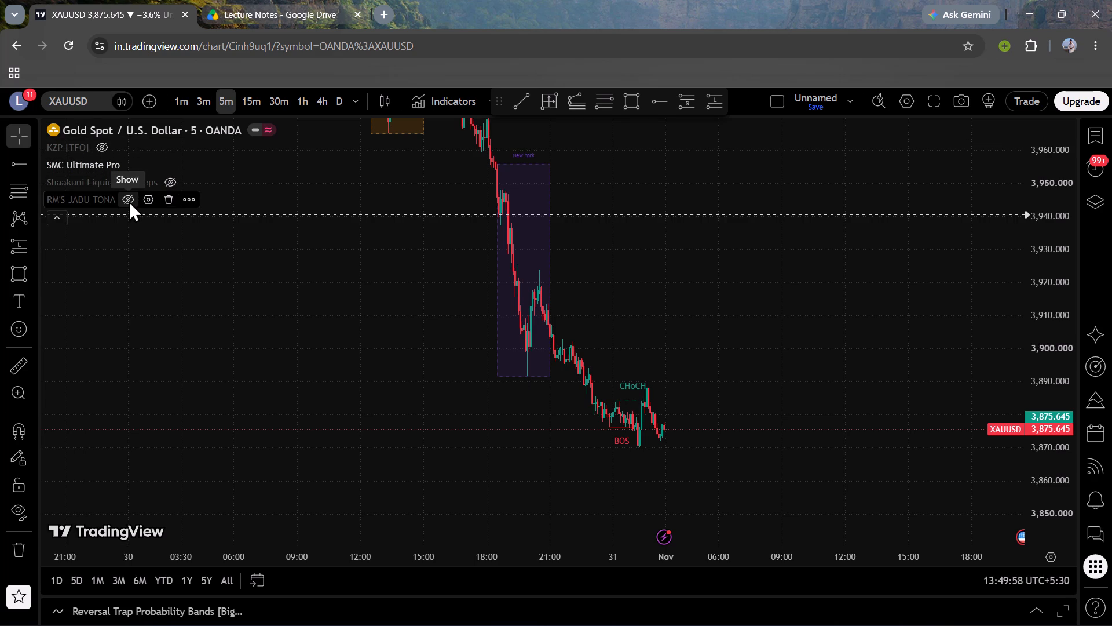
left_click(64, 212)
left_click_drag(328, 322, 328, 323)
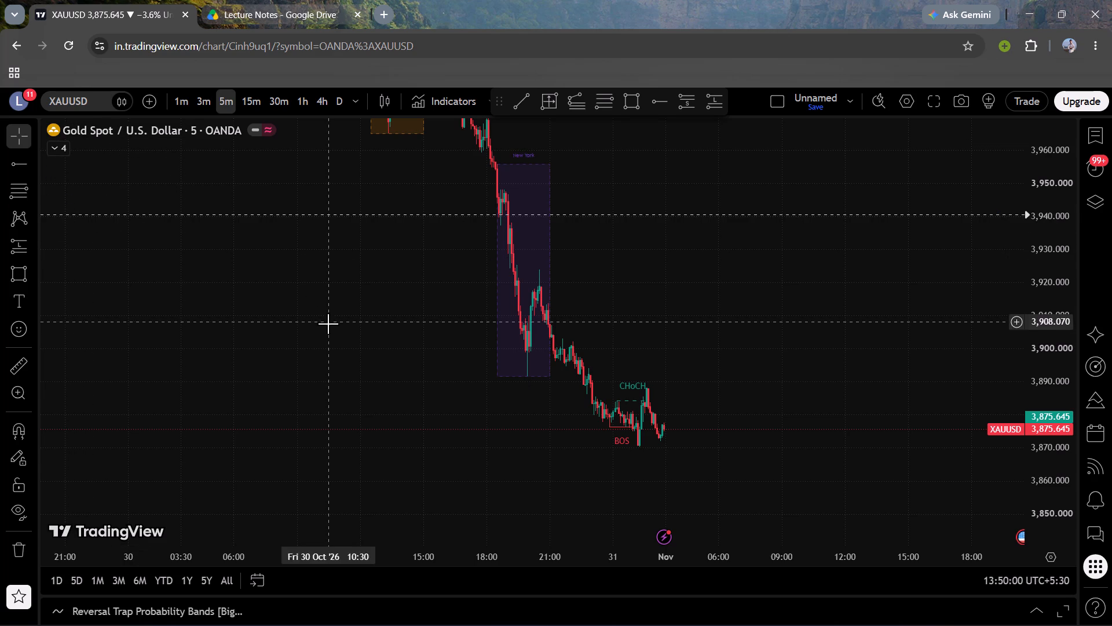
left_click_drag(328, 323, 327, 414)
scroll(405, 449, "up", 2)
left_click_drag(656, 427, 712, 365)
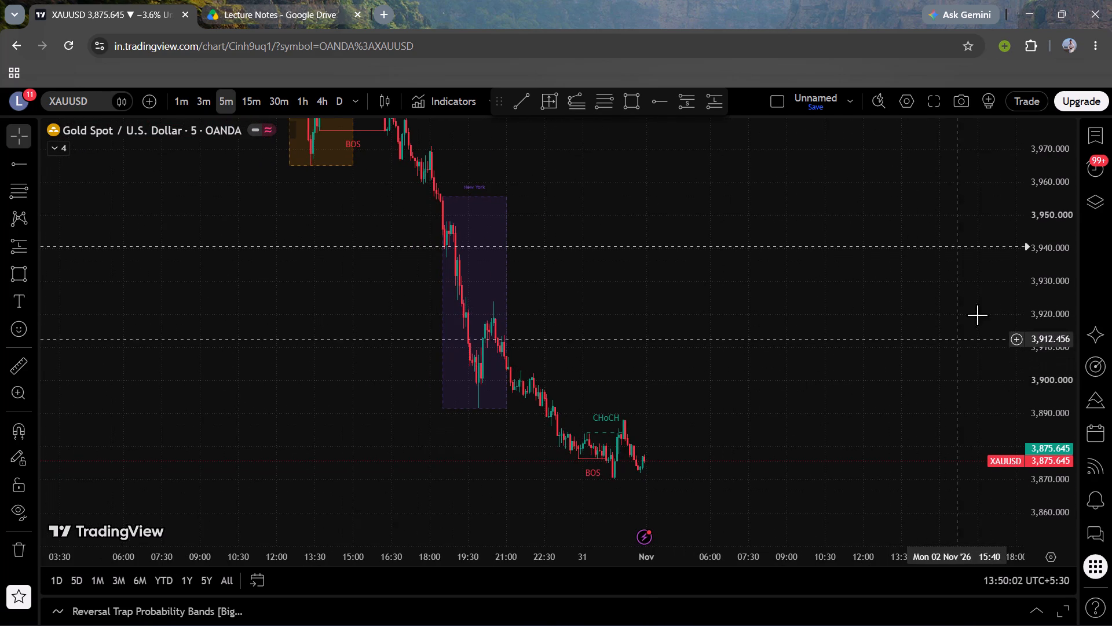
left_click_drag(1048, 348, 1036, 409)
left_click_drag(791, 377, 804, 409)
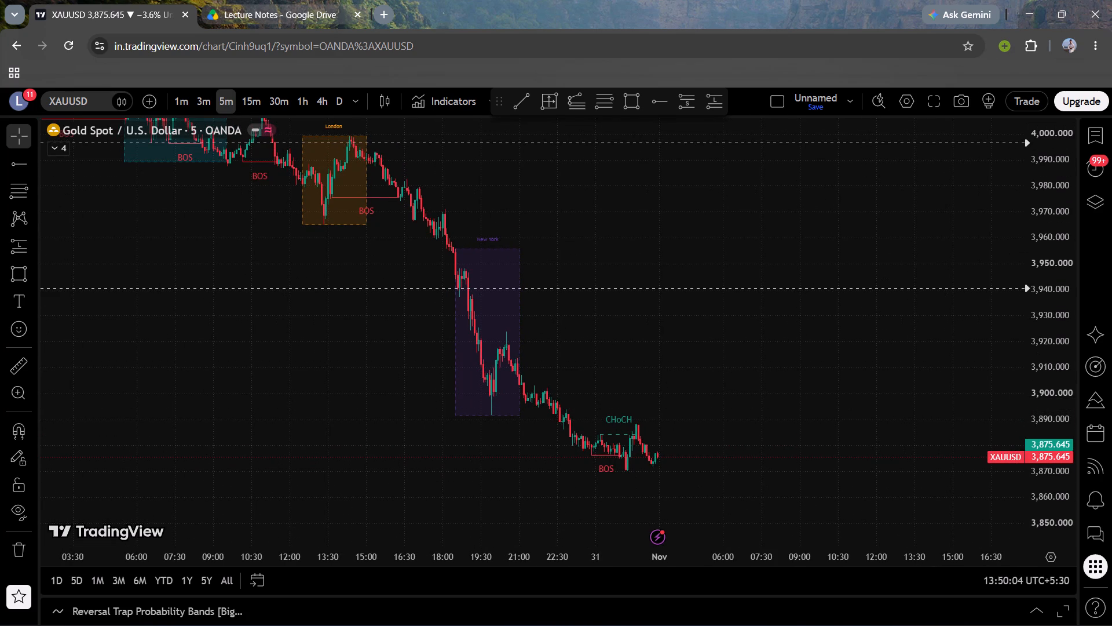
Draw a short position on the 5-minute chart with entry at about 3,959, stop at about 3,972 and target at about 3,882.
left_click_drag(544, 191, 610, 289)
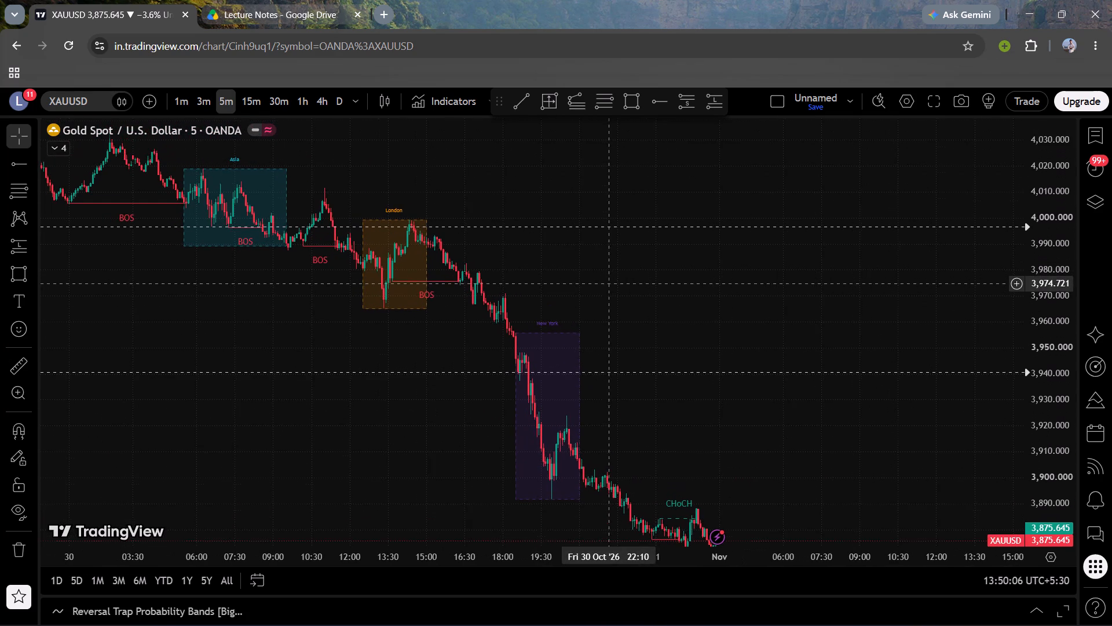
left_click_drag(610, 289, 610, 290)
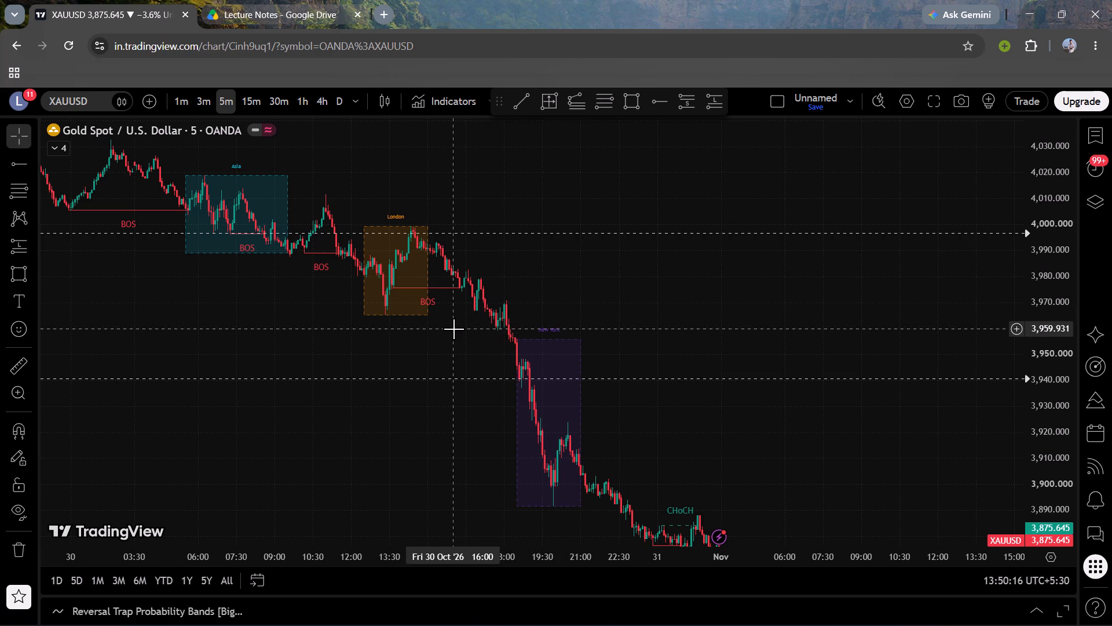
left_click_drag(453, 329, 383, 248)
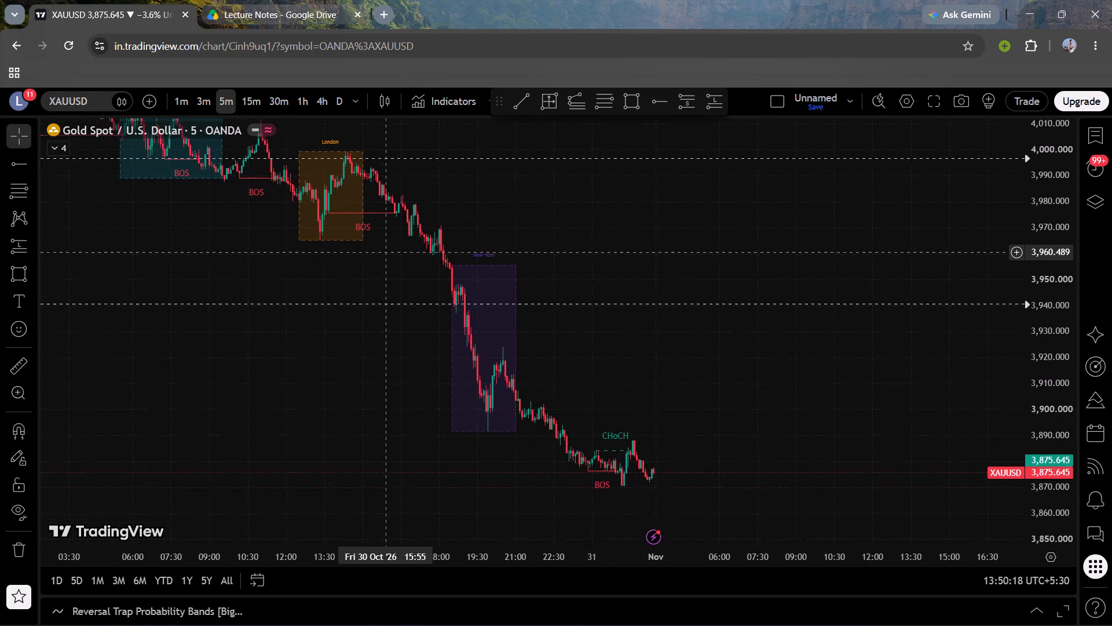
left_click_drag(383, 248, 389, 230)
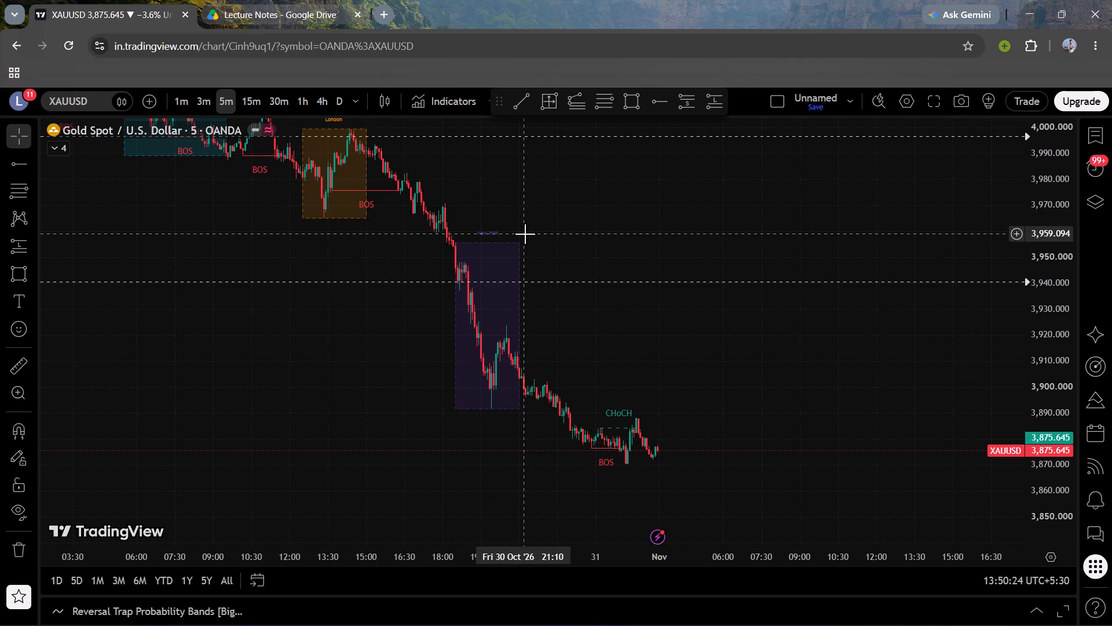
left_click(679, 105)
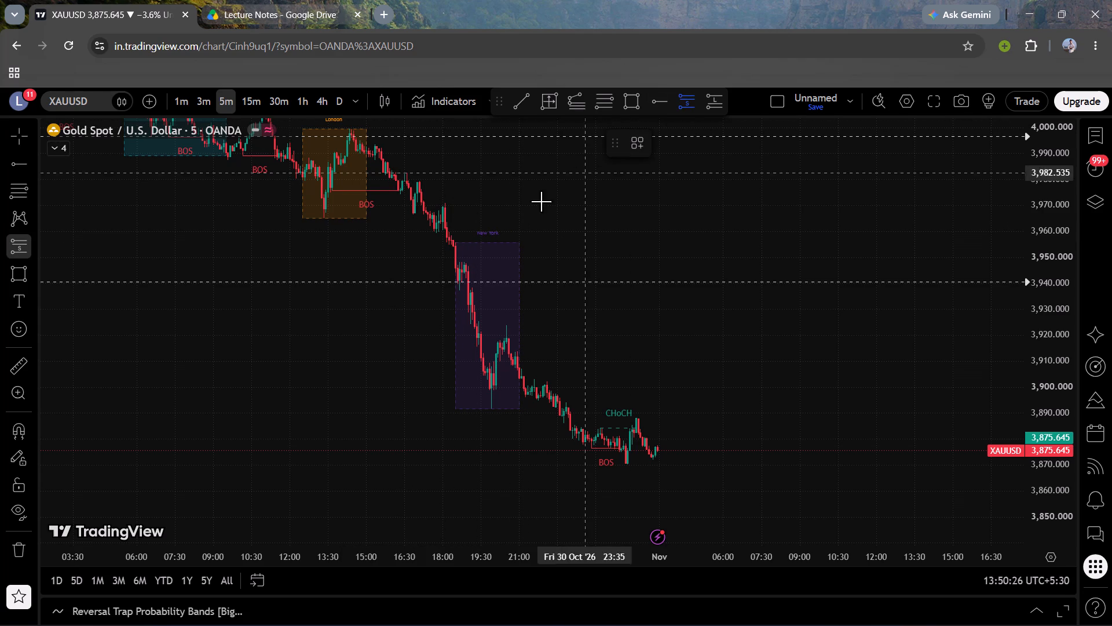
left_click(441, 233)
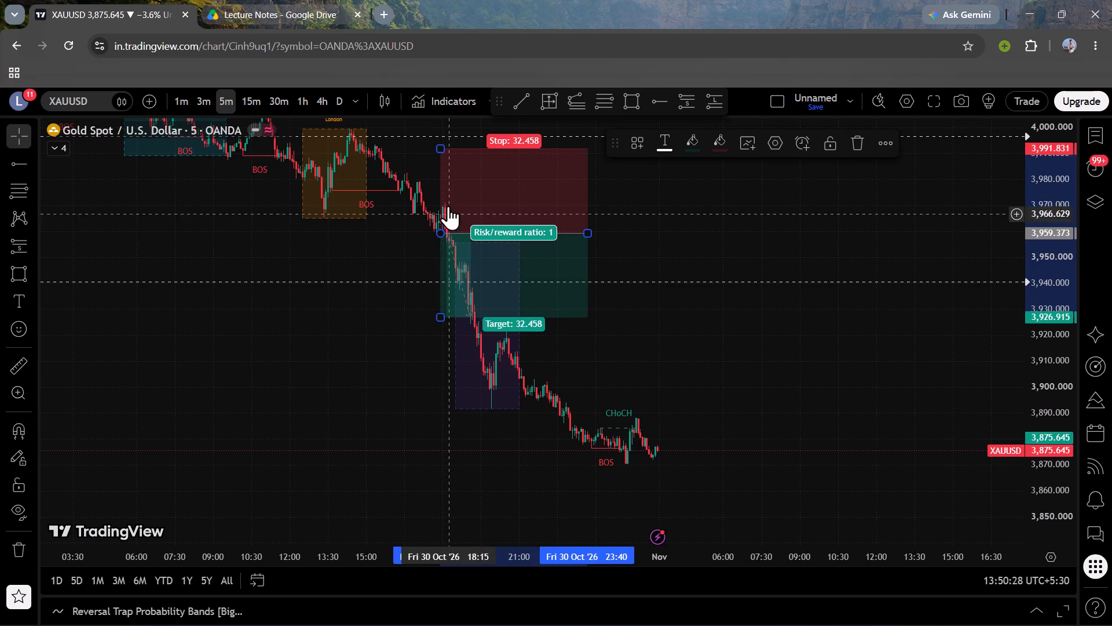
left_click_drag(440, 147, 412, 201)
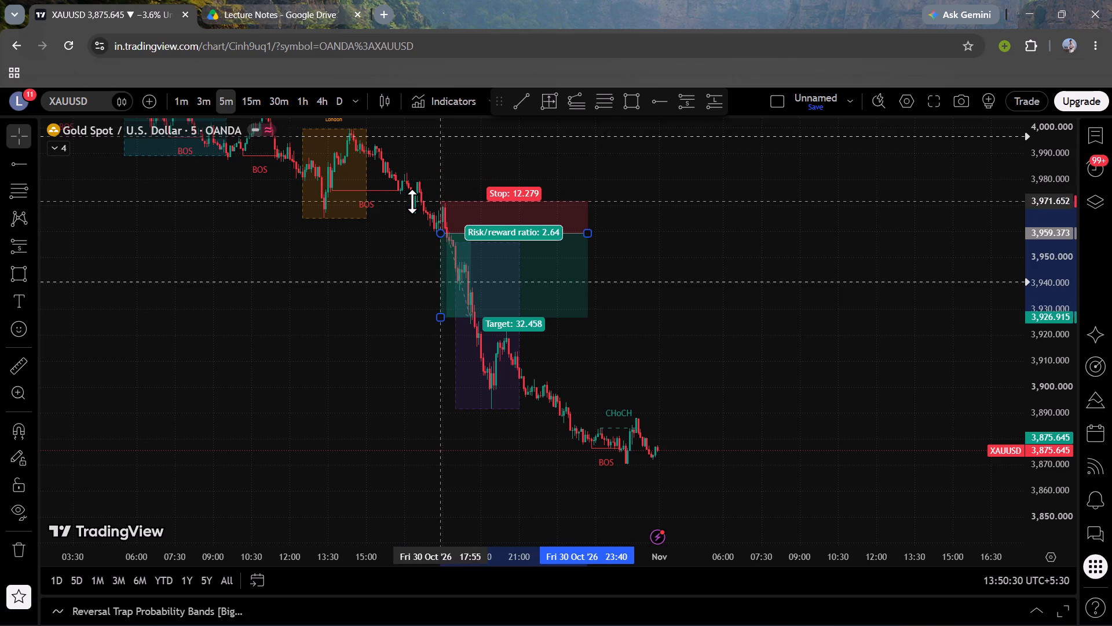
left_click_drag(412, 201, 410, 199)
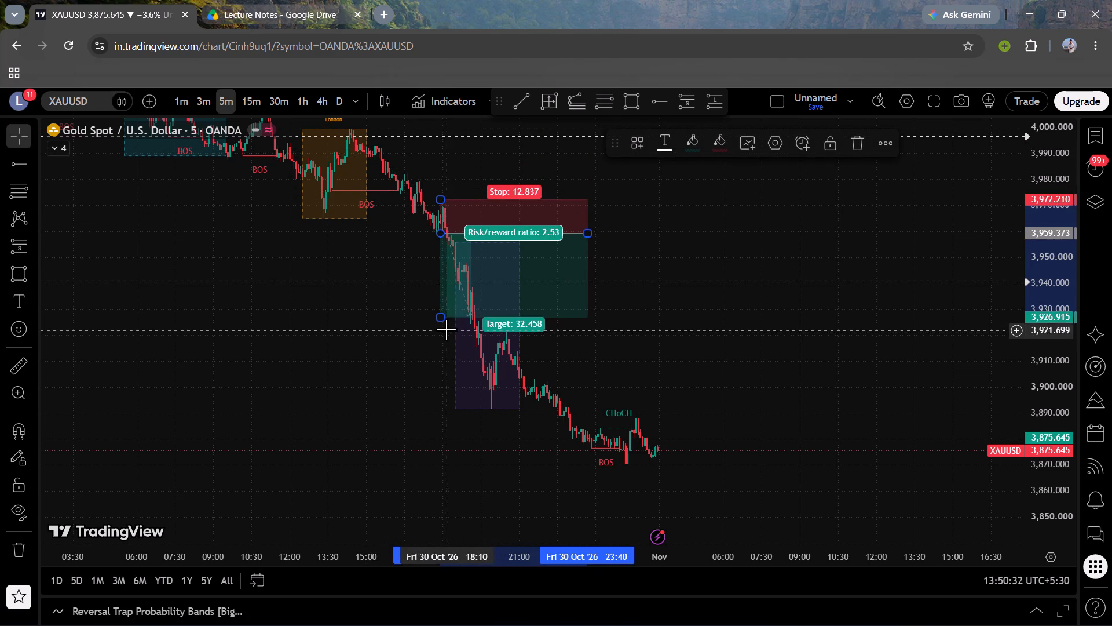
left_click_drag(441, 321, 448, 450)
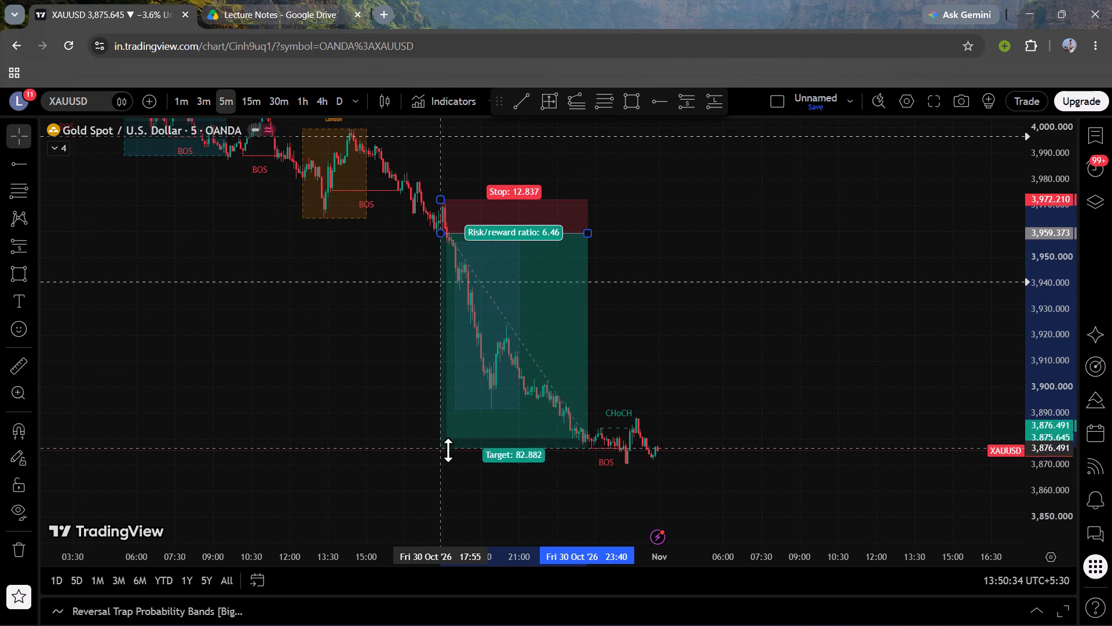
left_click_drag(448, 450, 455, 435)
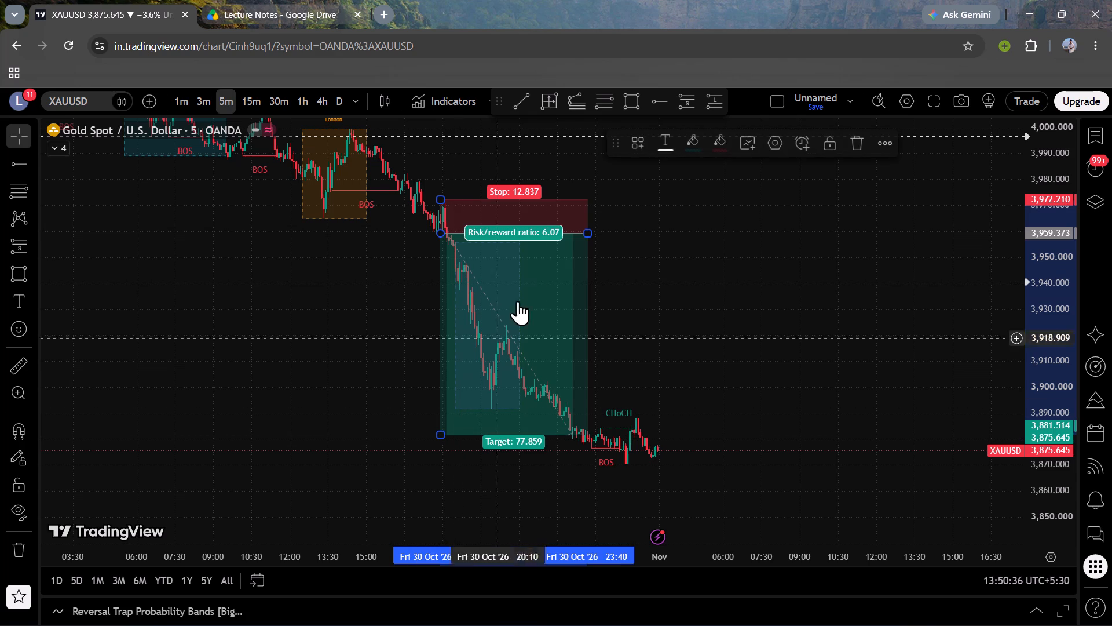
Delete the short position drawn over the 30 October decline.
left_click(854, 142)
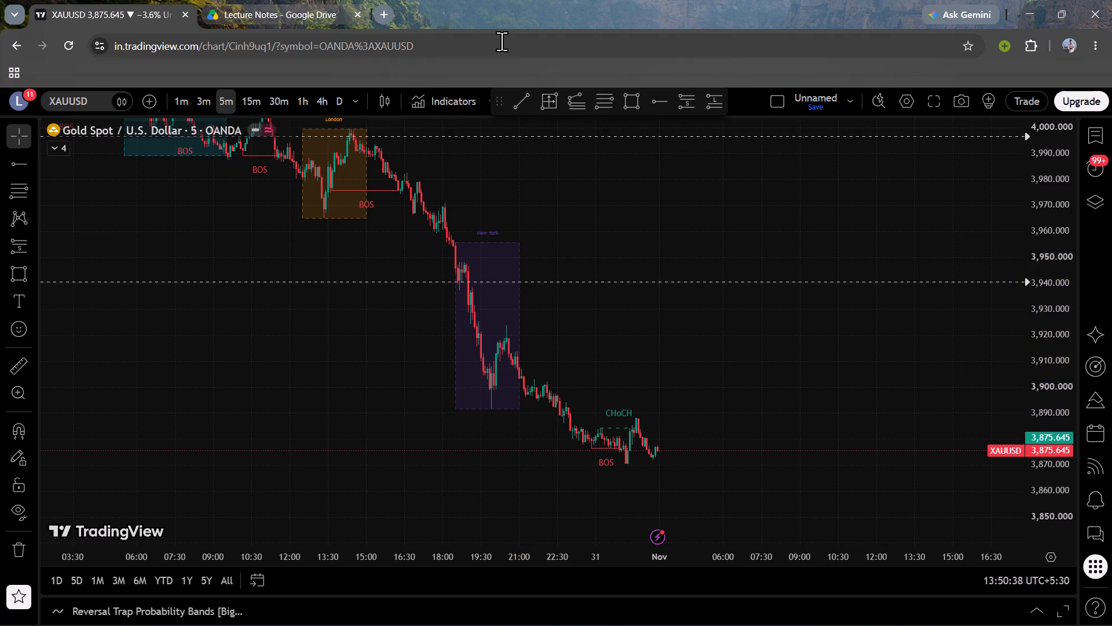
Switch to MetaTrader 4 and examine the latest GOLD M5 candles over a wider price range.
left_click(1039, 9)
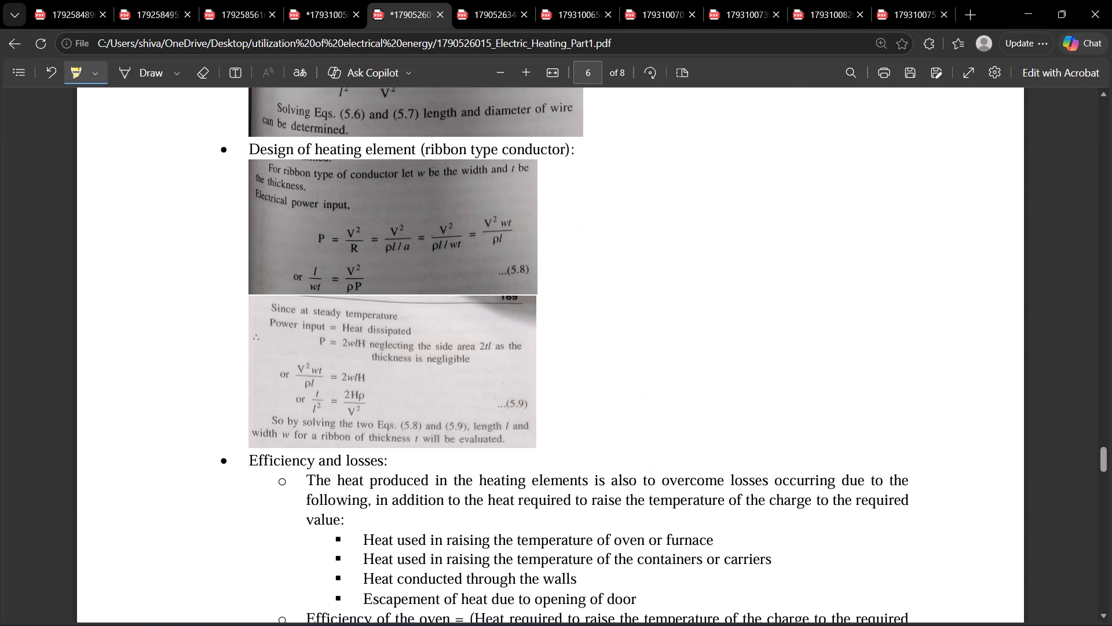
left_click(743, 615)
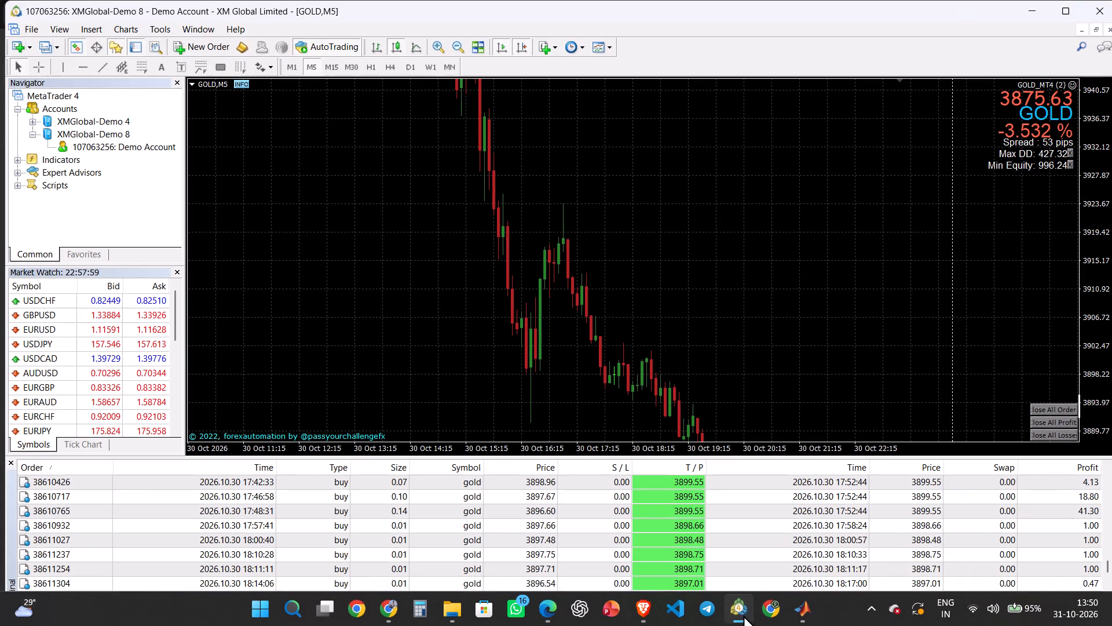
left_click_drag(589, 392, 580, 199)
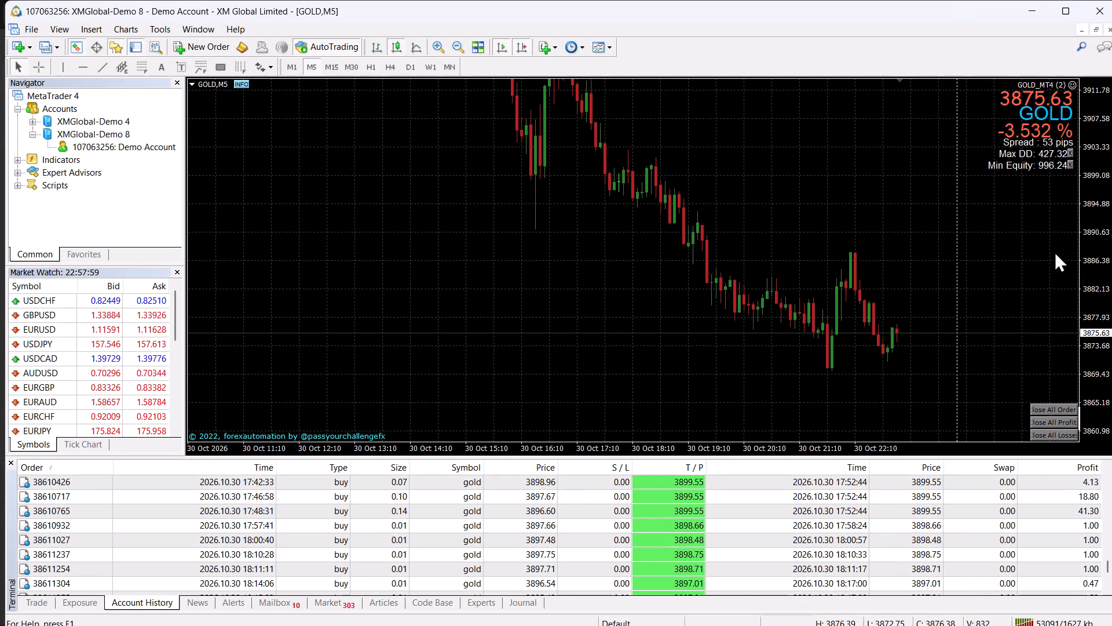
left_click_drag(1091, 271, 1074, 315)
left_click_drag(826, 317, 824, 272)
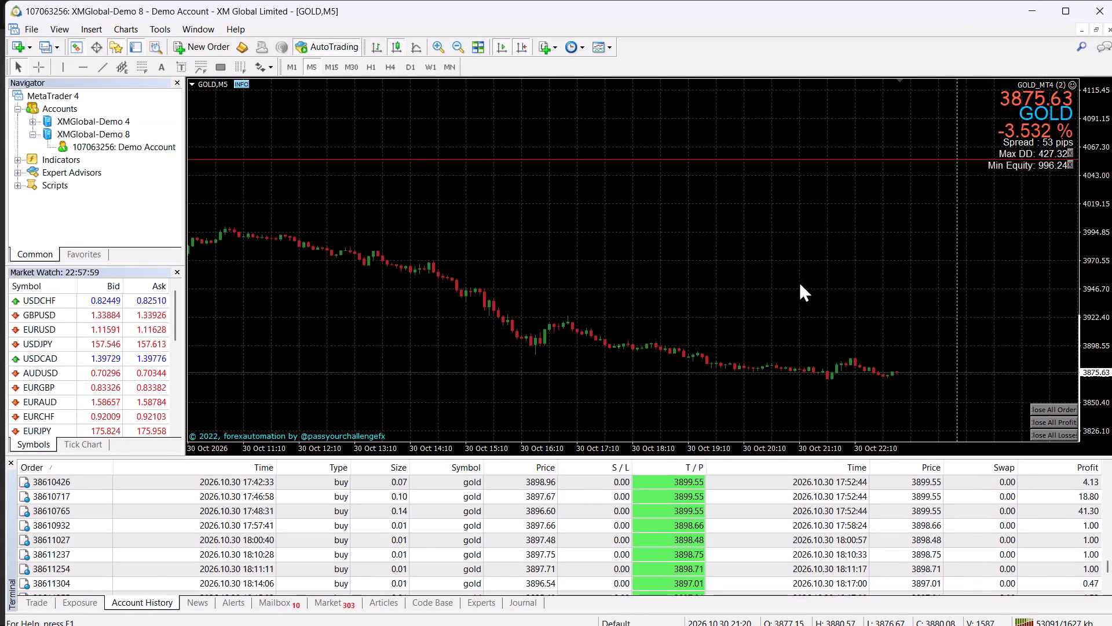
Review the open trades and the account history through its most recent orders and summary, ending on the open trades.
left_click(37, 609)
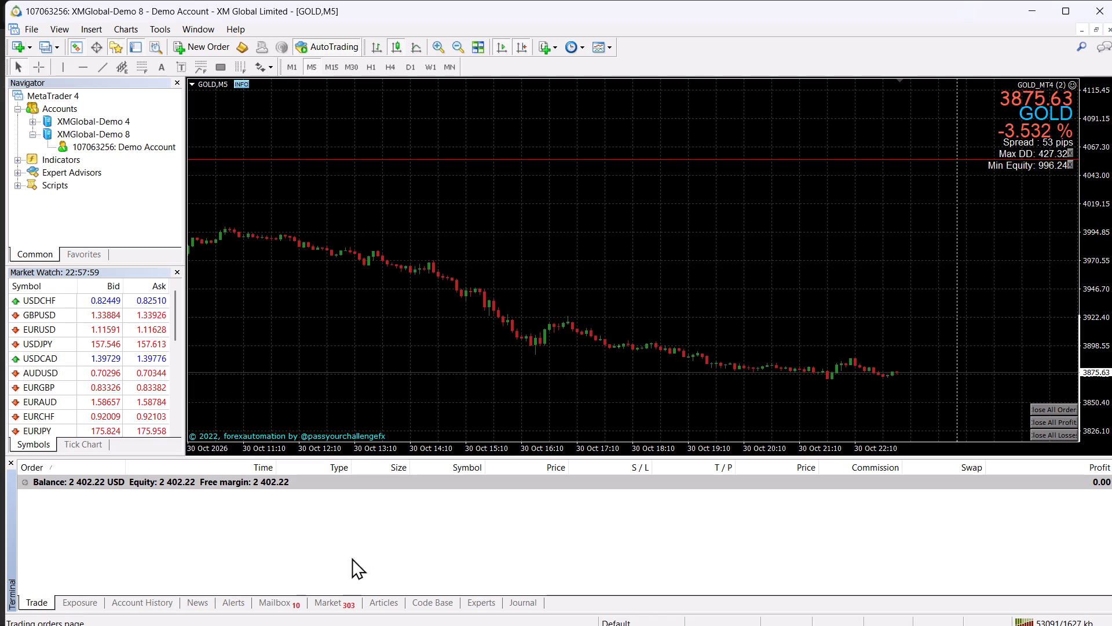
left_click(138, 601)
scroll(181, 569, "down", 7)
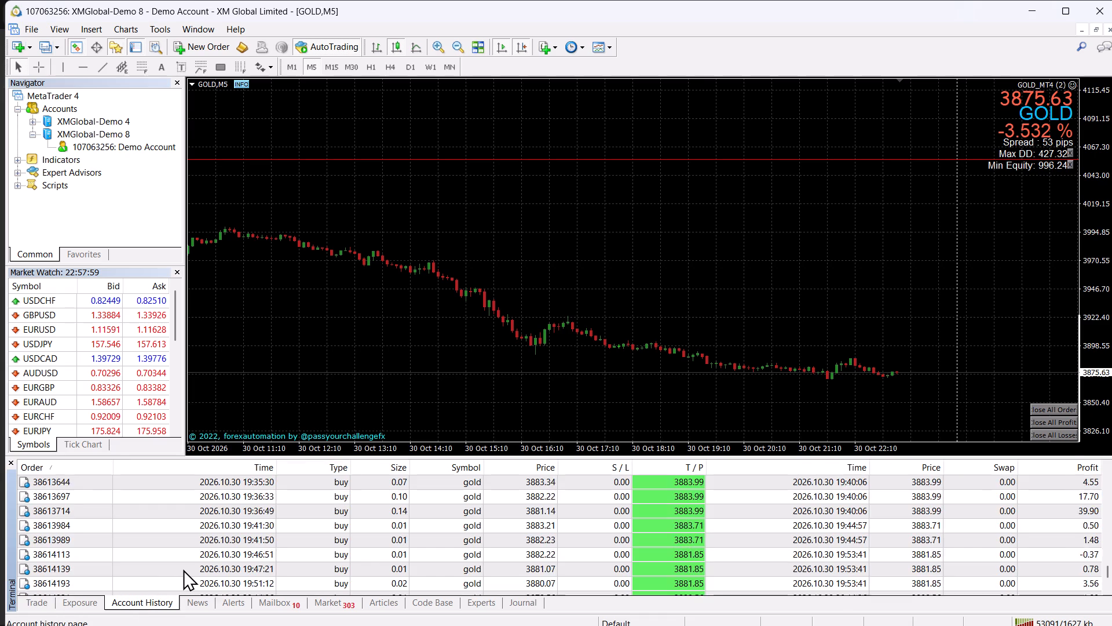
scroll(183, 569, "down", 10)
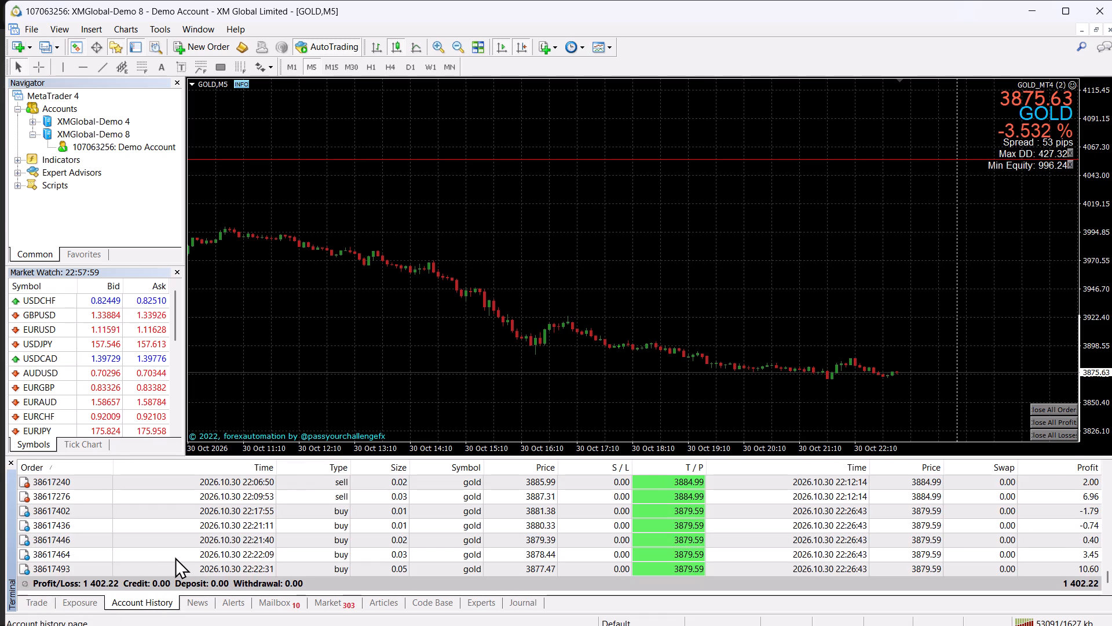
scroll(175, 557, "down", 4)
left_click(48, 604)
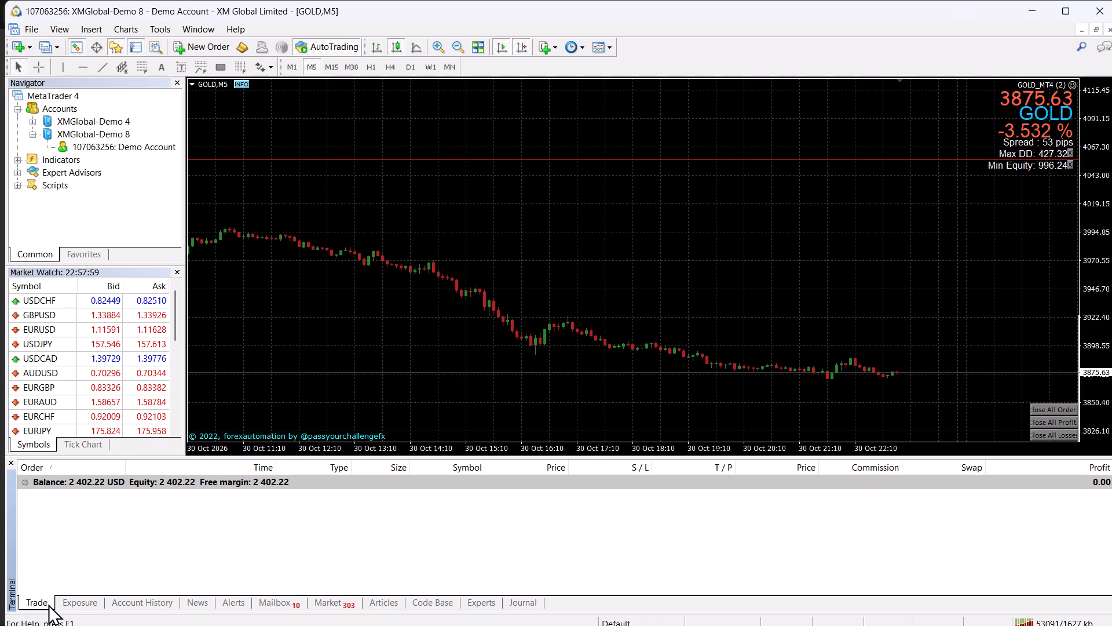
Return to the Electric Heating Part 1 PDF in Microsoft Edge and go back to page 5, at the circular-conductor heating element design.
left_click(1045, 14)
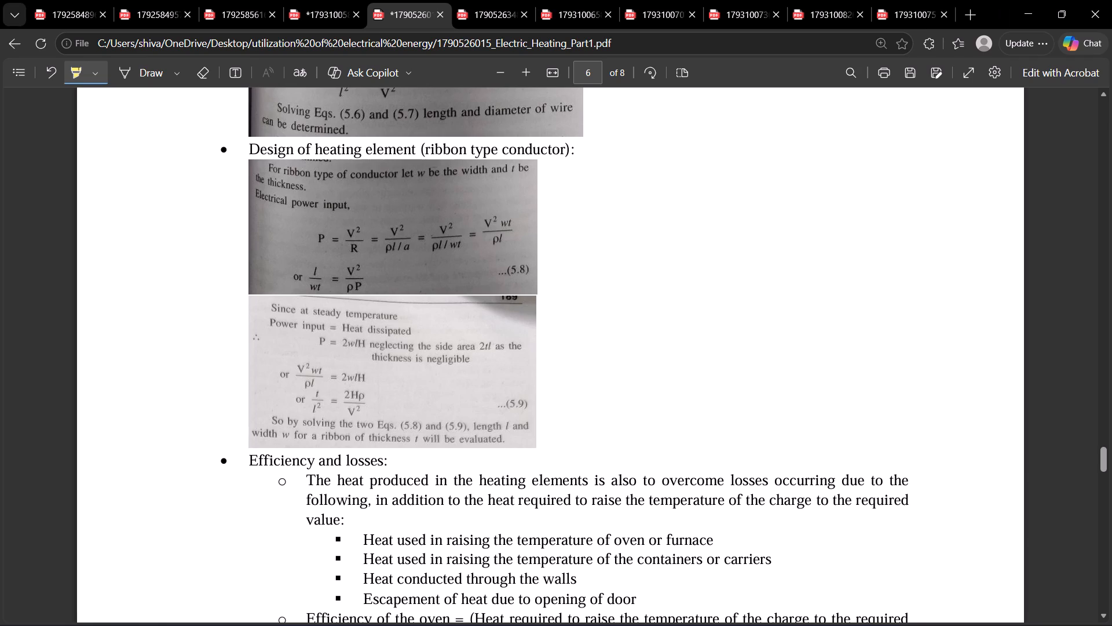
scroll(529, 299, "up", 12)
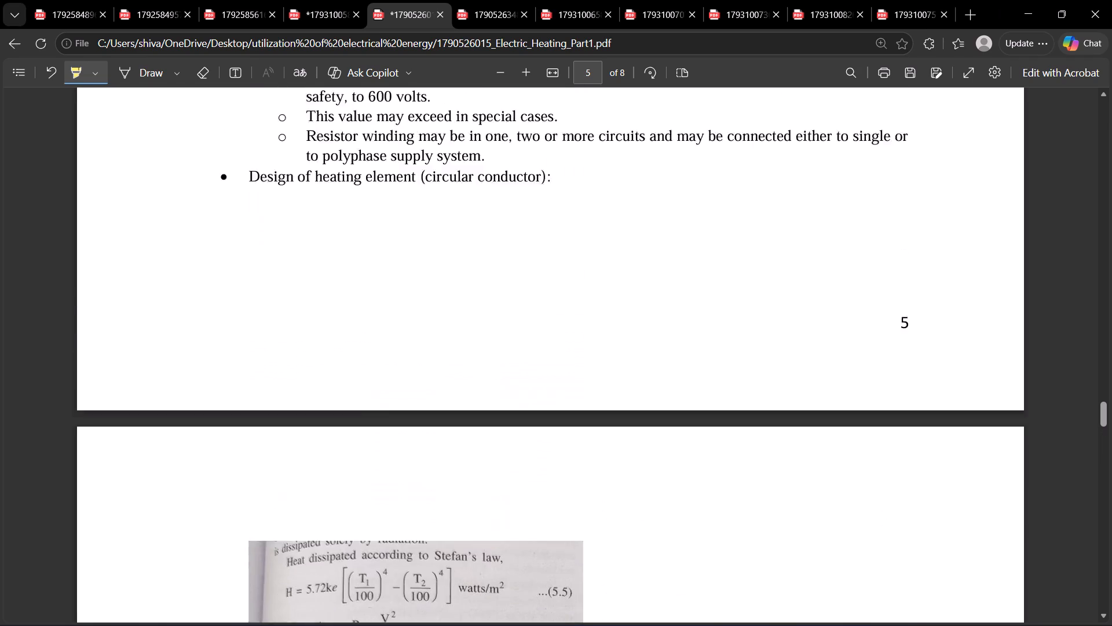